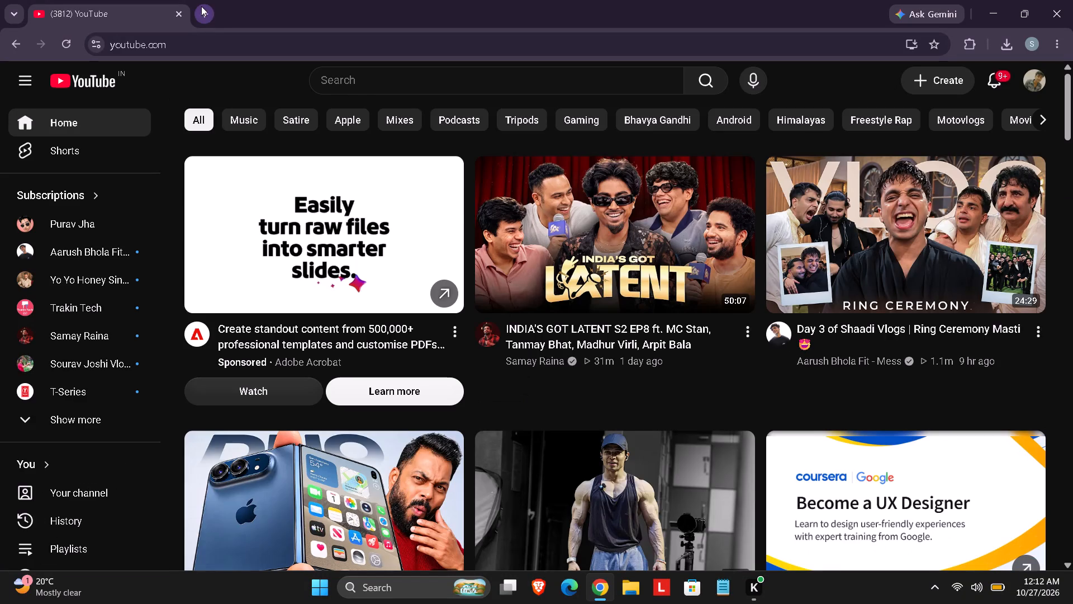
left_click(201, 6)
type("chs")
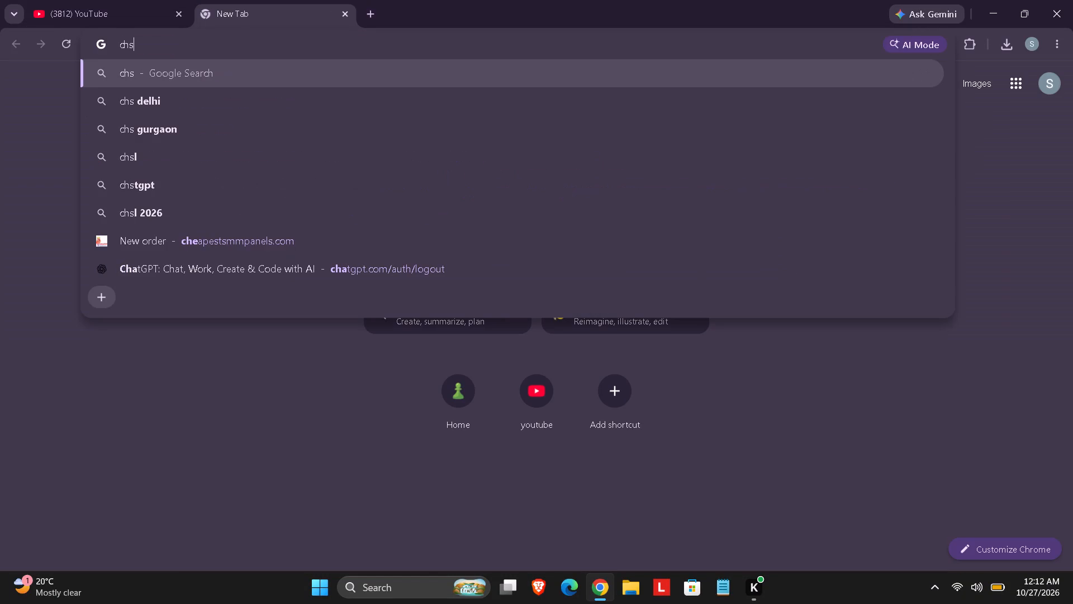
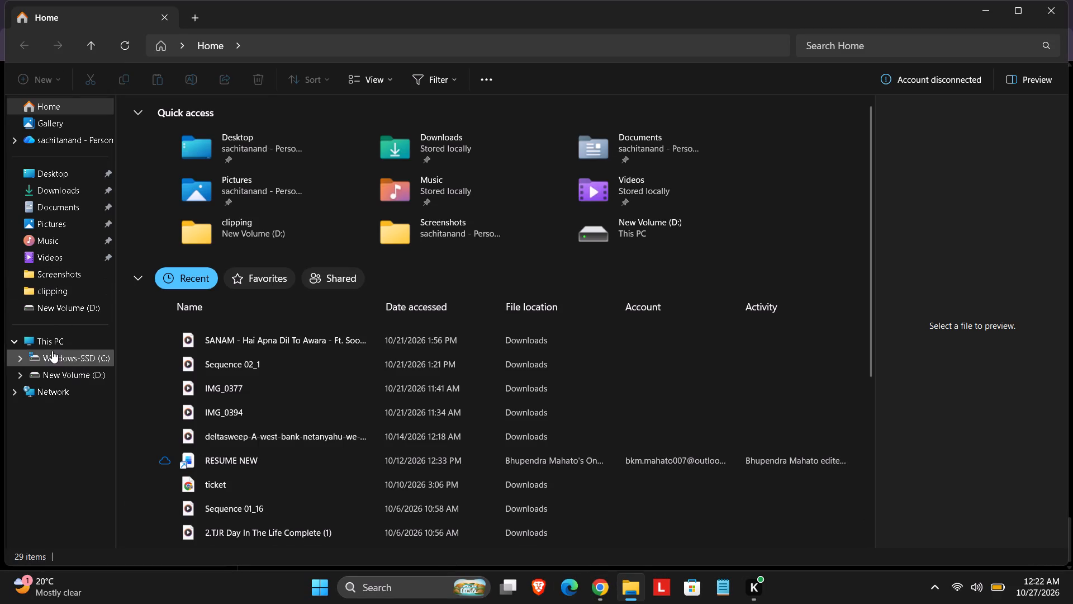
left_click(56, 339)
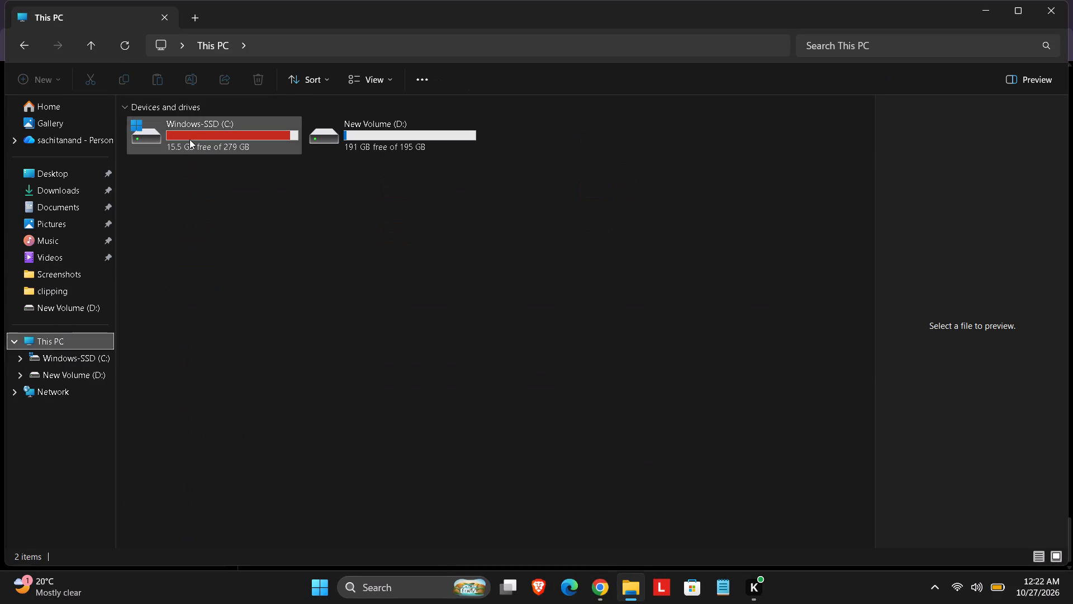
left_click(189, 139)
double_click(189, 139)
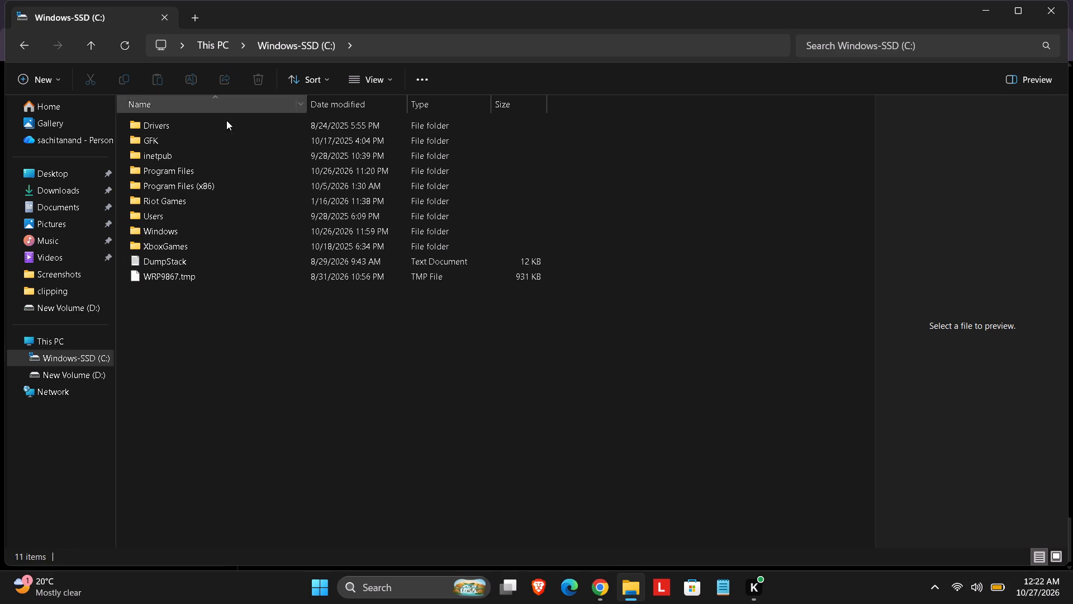
left_click(58, 188)
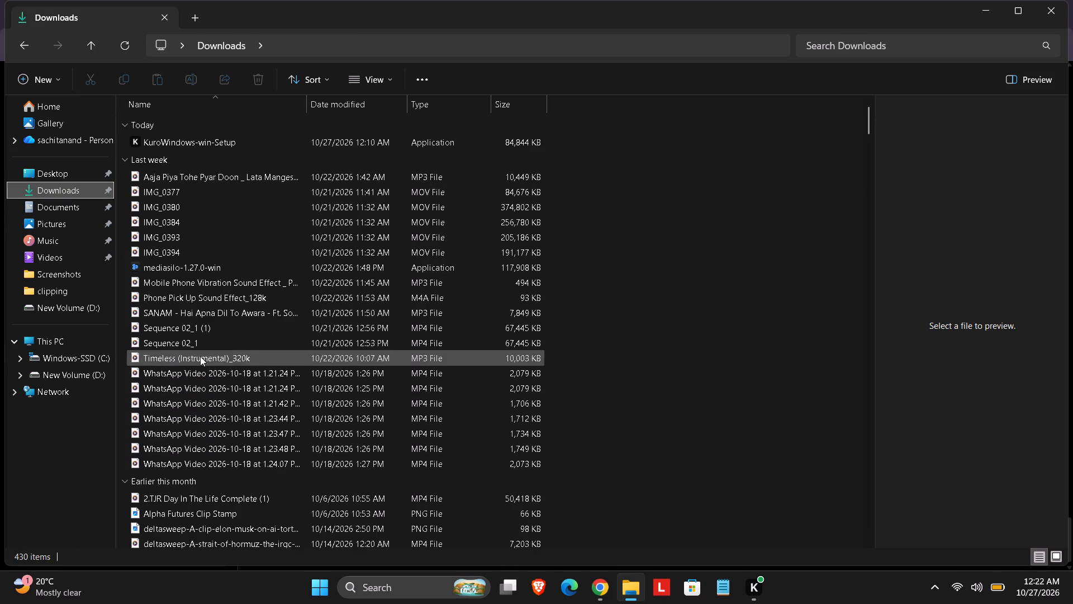
double_click(200, 335)
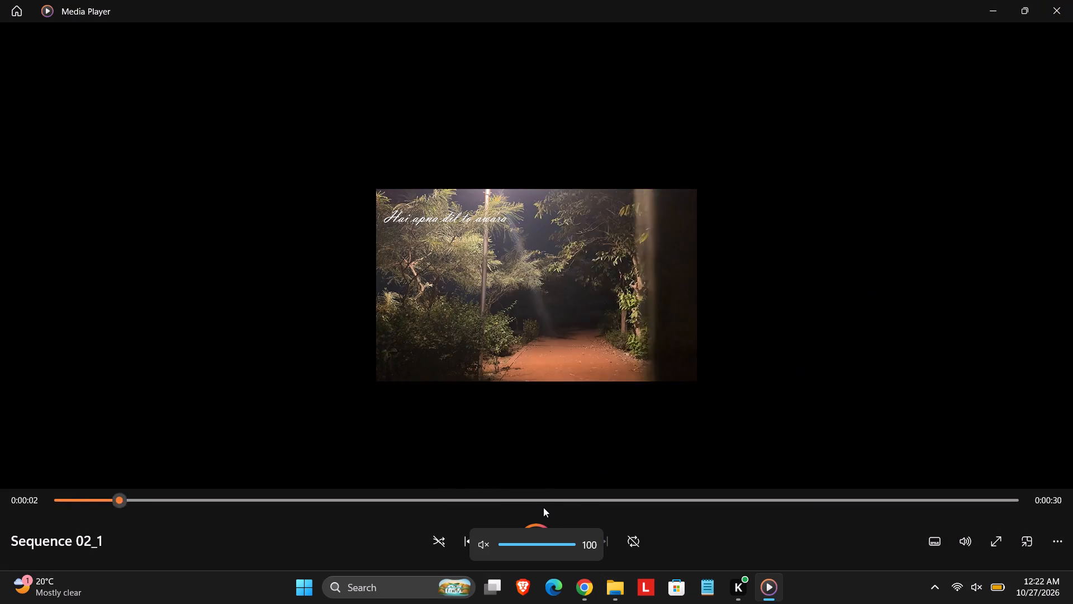
left_click(540, 504)
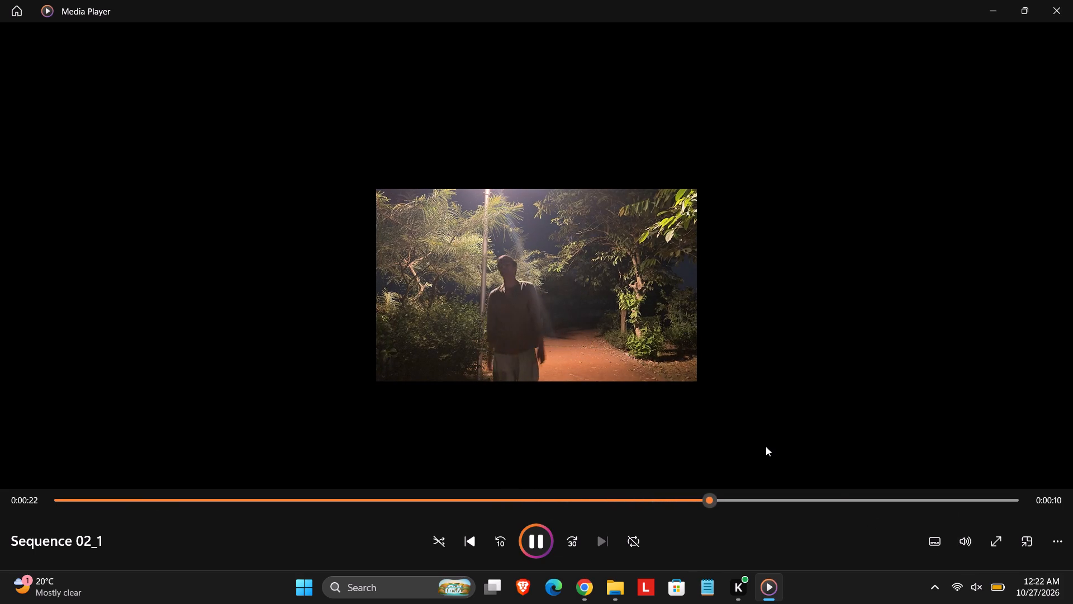
left_click(1072, 0)
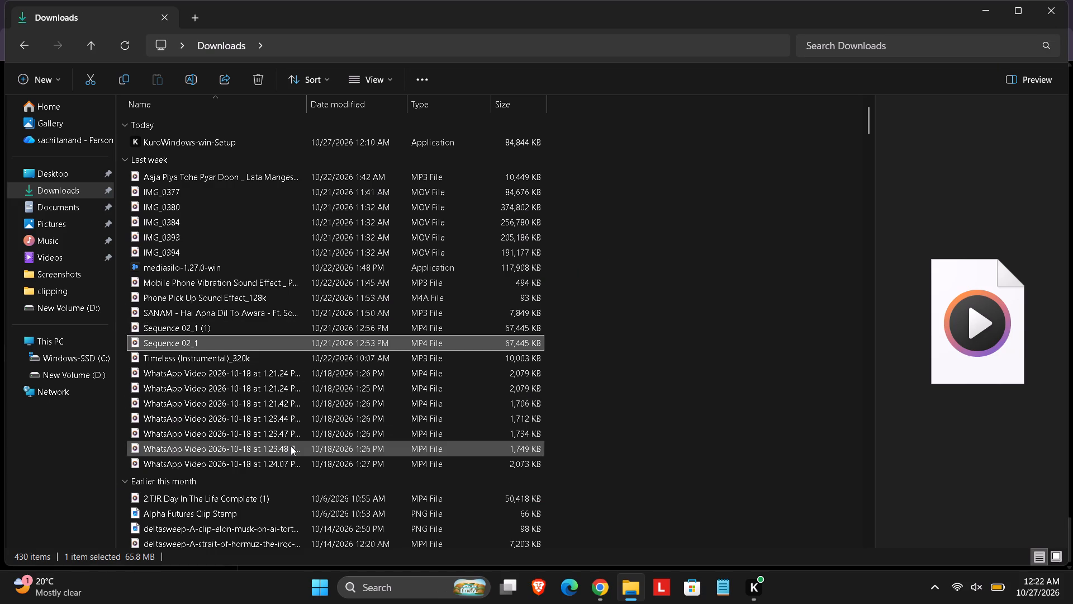
Preview the WhatsApp Video 2026-10-18 clips at 1.21.42 and 1.21.24 (1:25 PM) and the IMG_0380 video, closing the player after each.
double_click(301, 409)
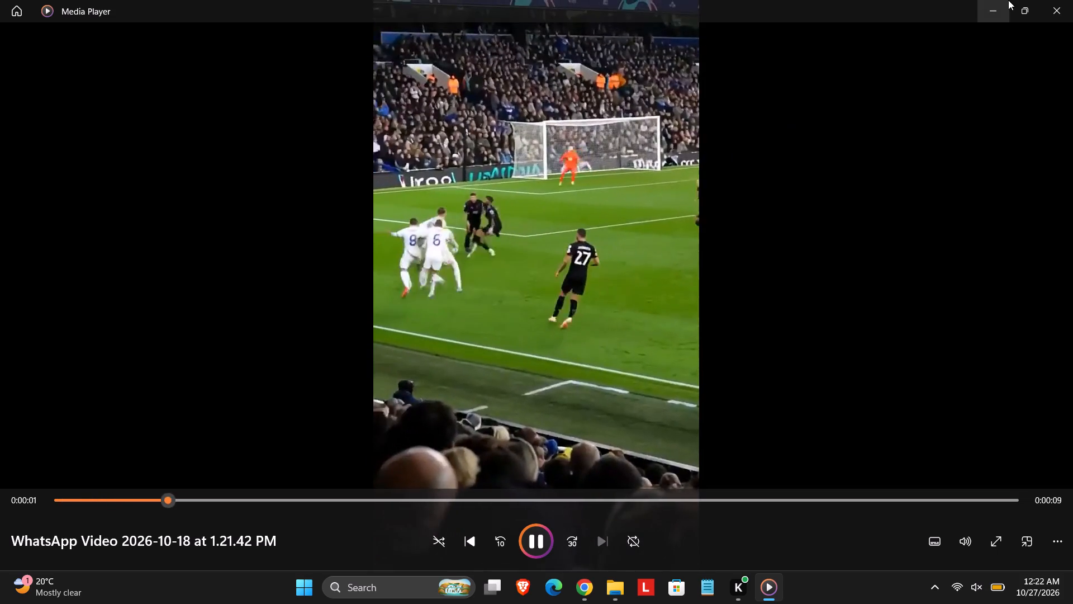
left_click(1072, 0)
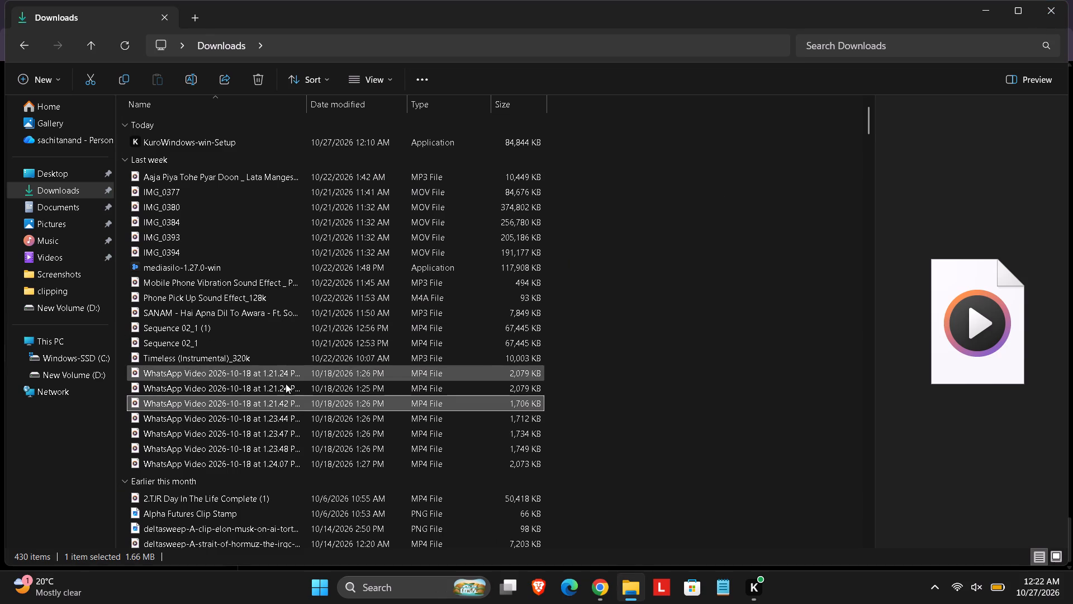
double_click(292, 381)
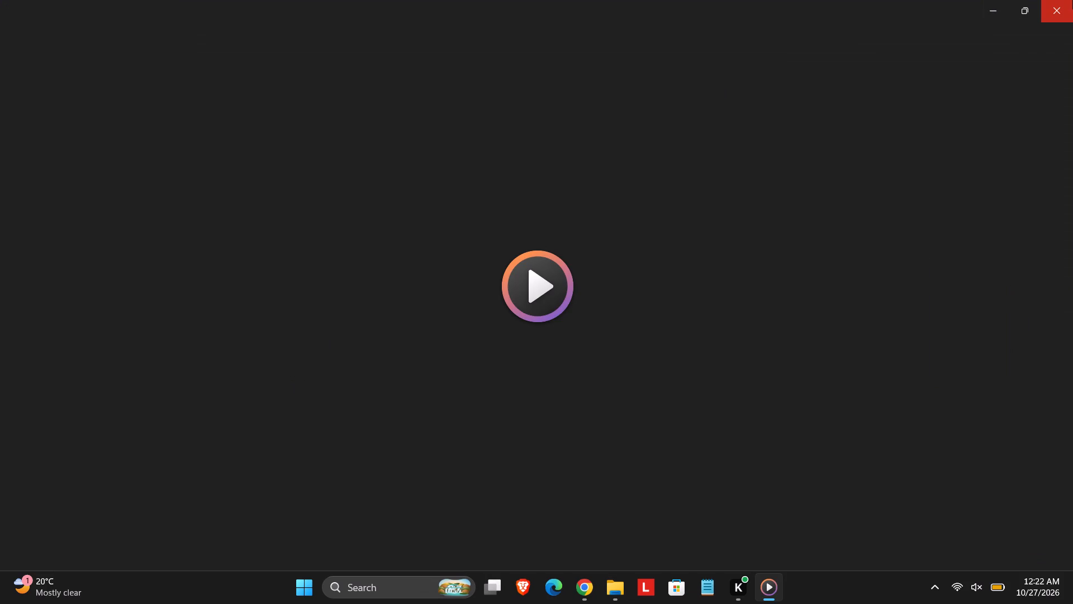
left_click(1072, 0)
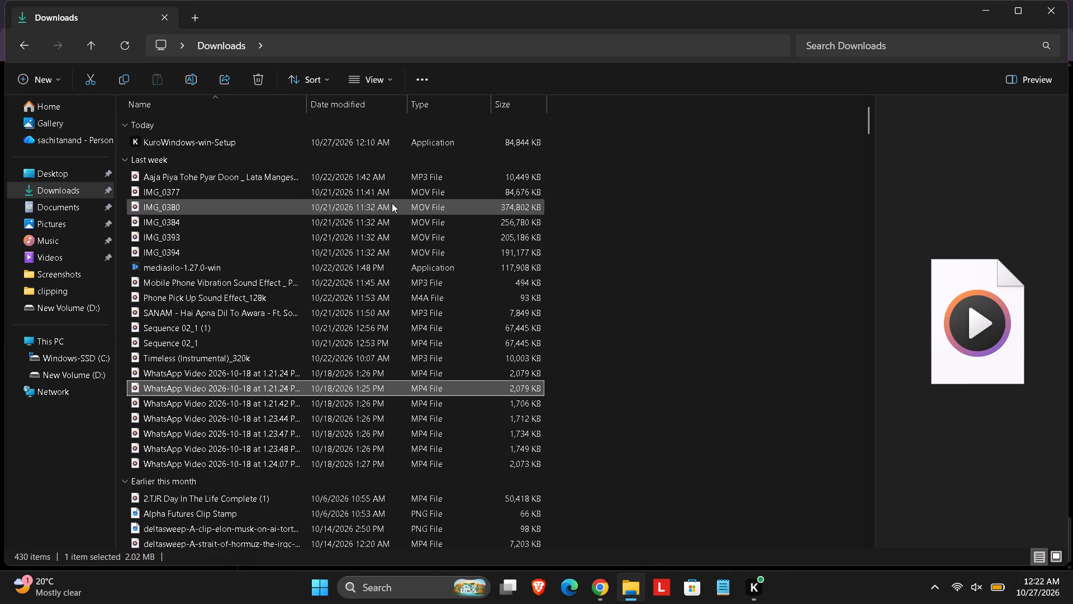
double_click(392, 203)
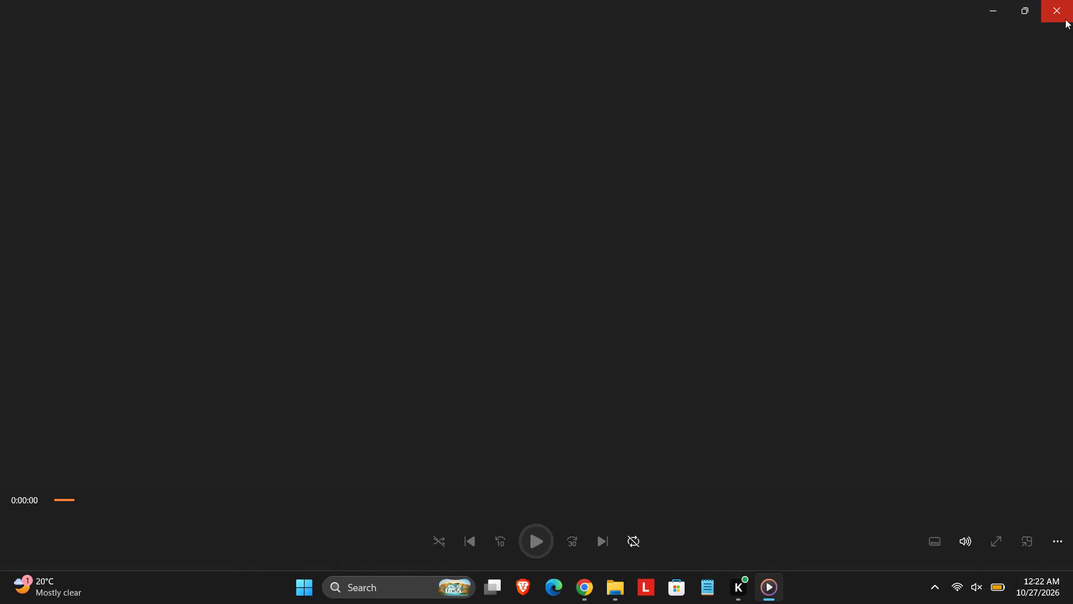
left_click(1072, 0)
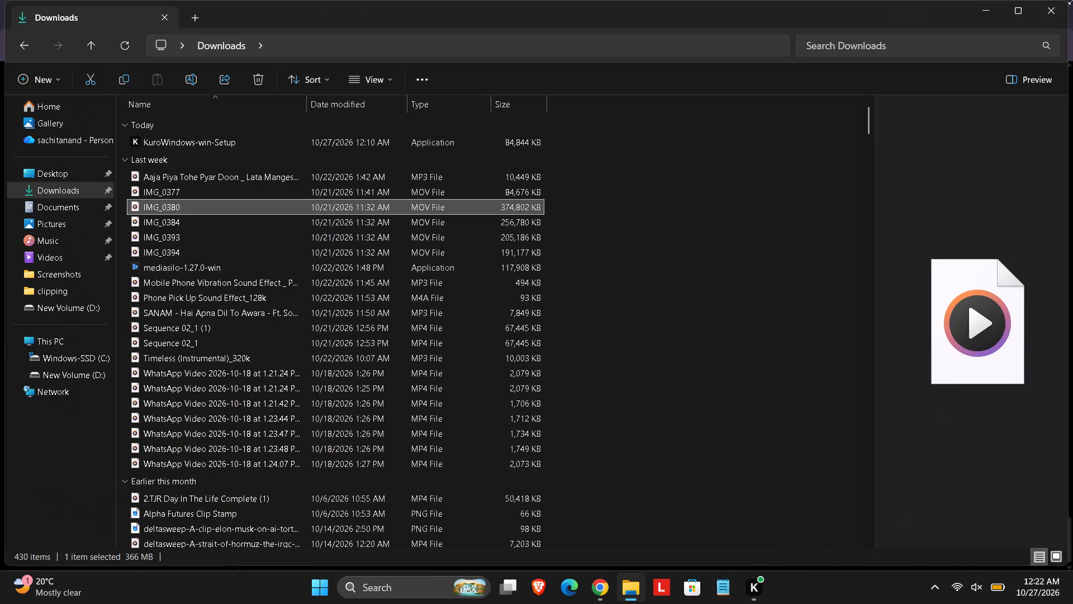
Search the computer's apps for "pr" and launch Adobe Premiere Pro 2026.
left_click(384, 591)
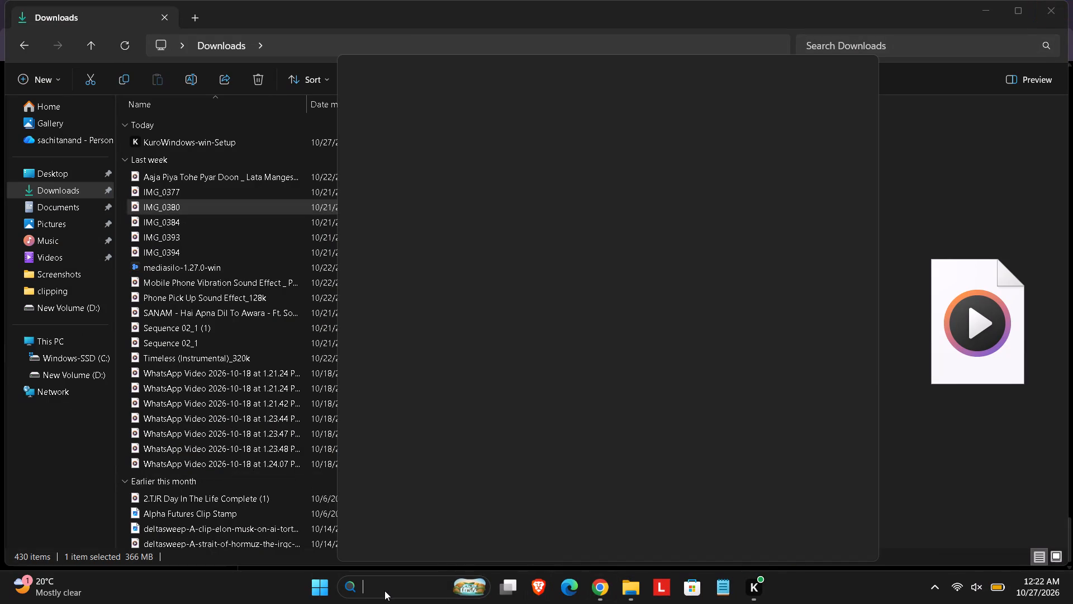
type("pr")
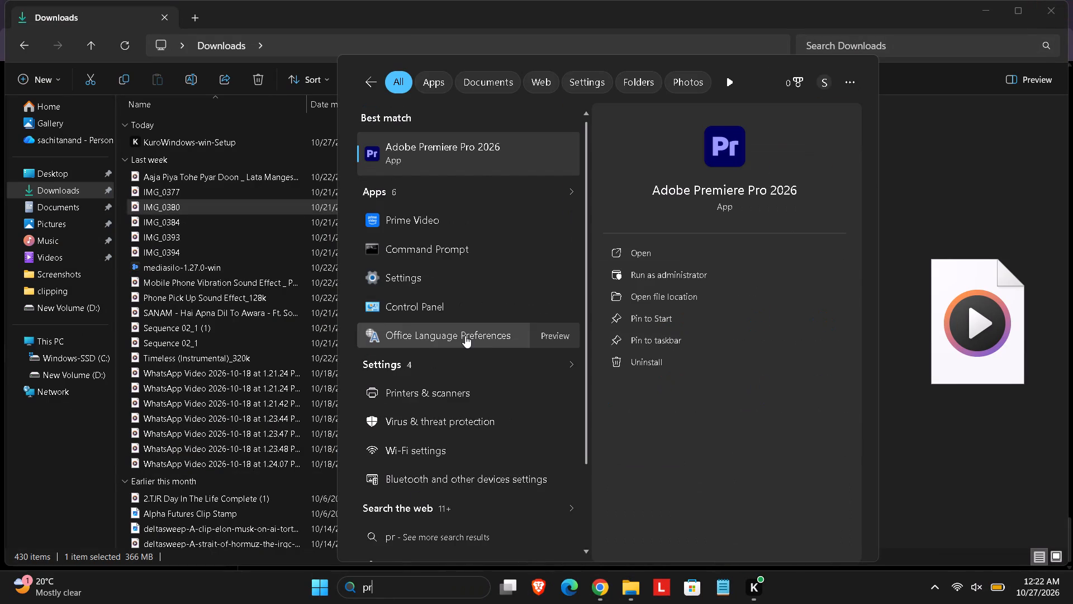
left_click(484, 159)
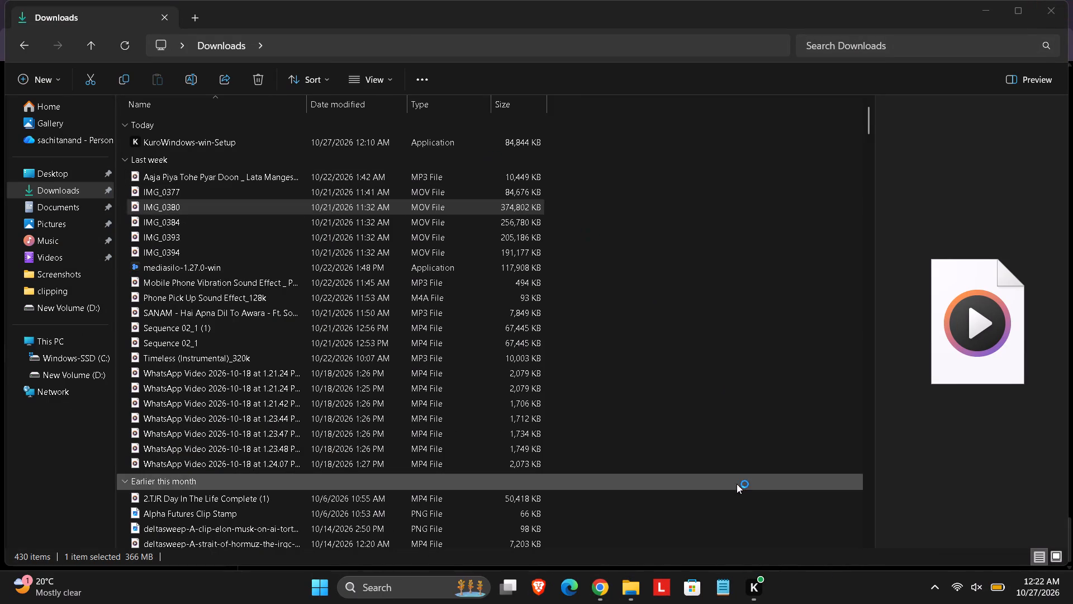
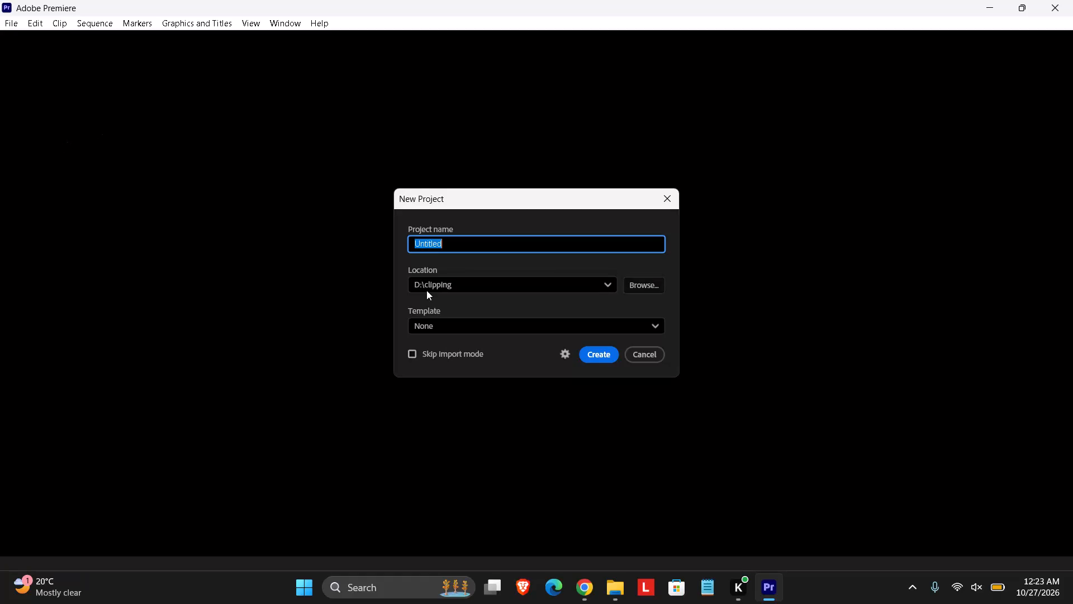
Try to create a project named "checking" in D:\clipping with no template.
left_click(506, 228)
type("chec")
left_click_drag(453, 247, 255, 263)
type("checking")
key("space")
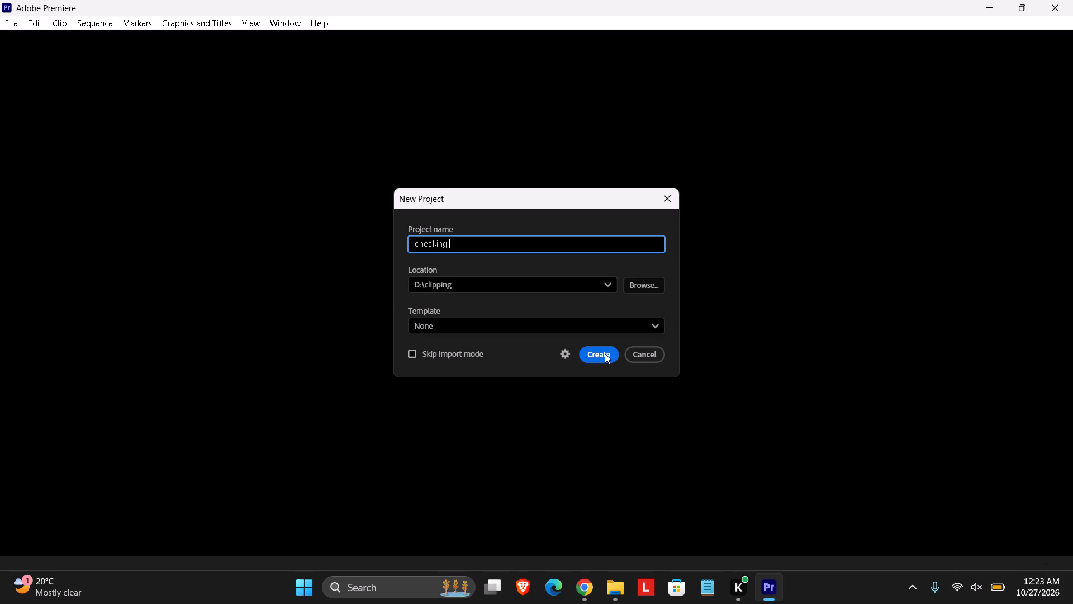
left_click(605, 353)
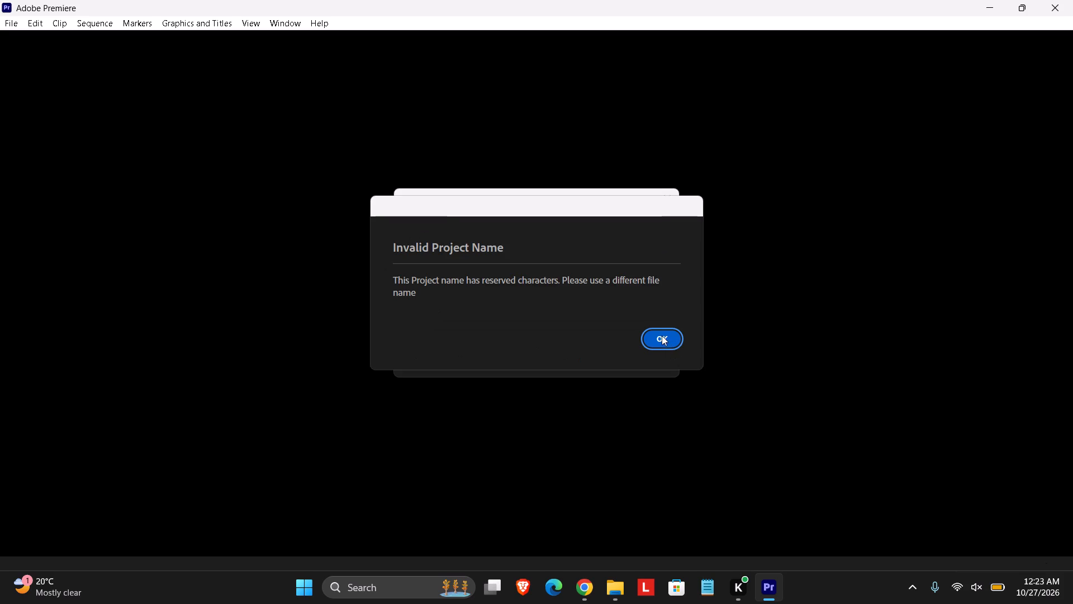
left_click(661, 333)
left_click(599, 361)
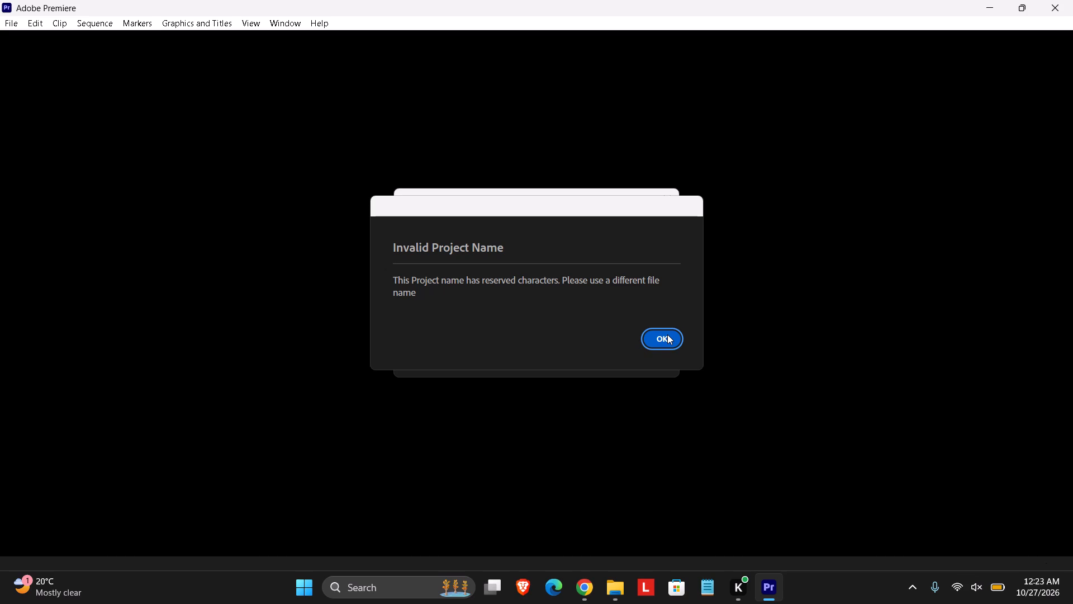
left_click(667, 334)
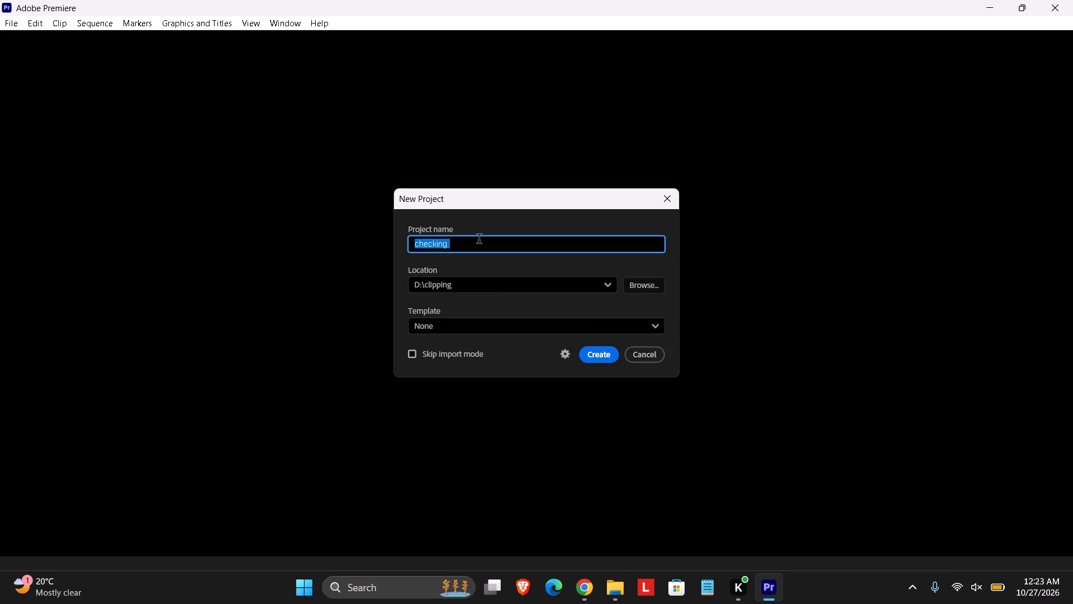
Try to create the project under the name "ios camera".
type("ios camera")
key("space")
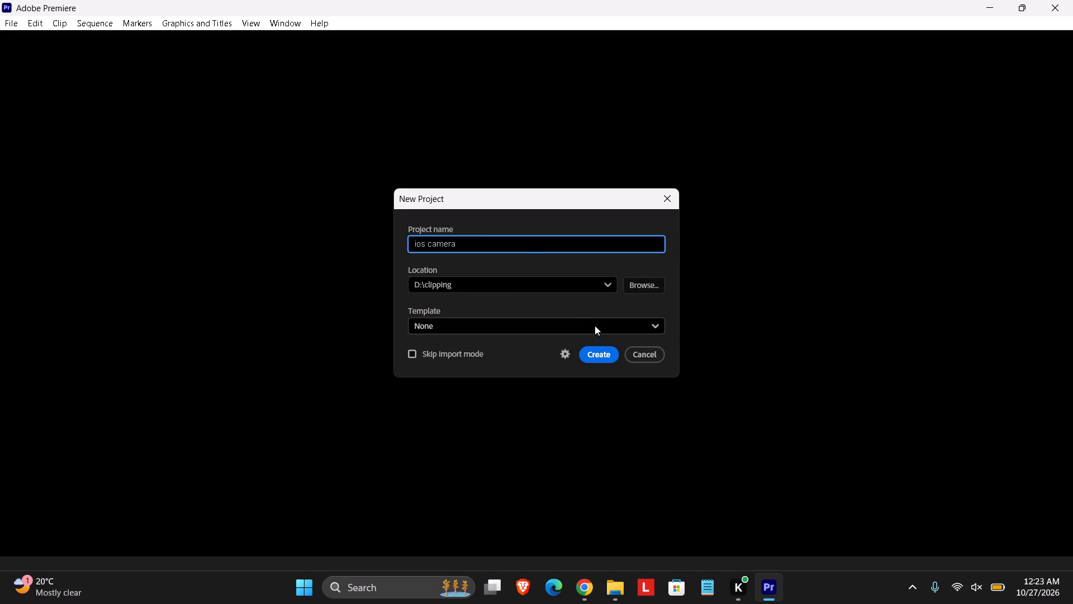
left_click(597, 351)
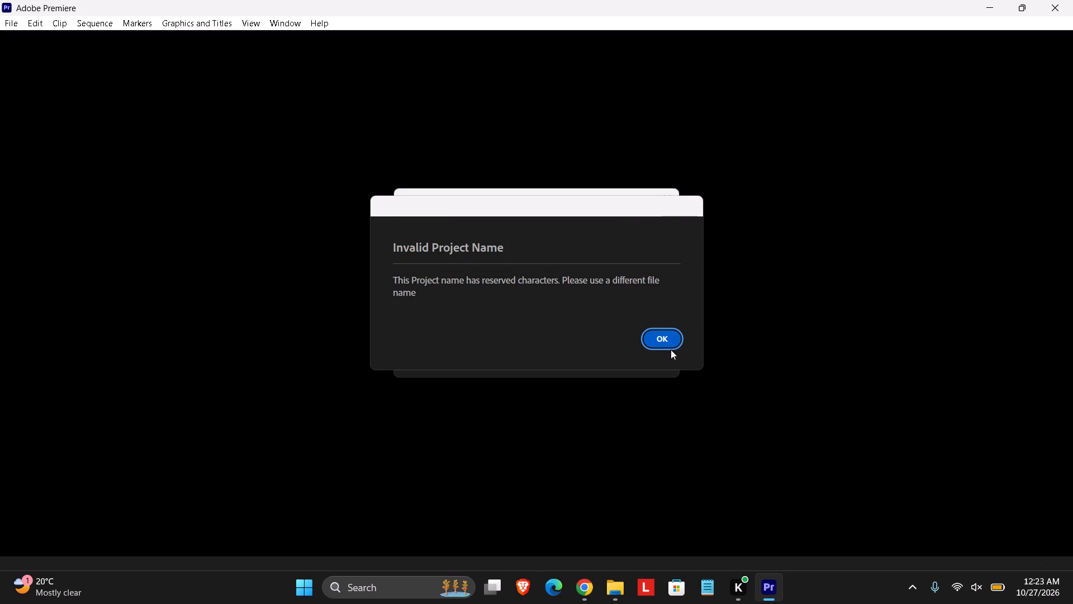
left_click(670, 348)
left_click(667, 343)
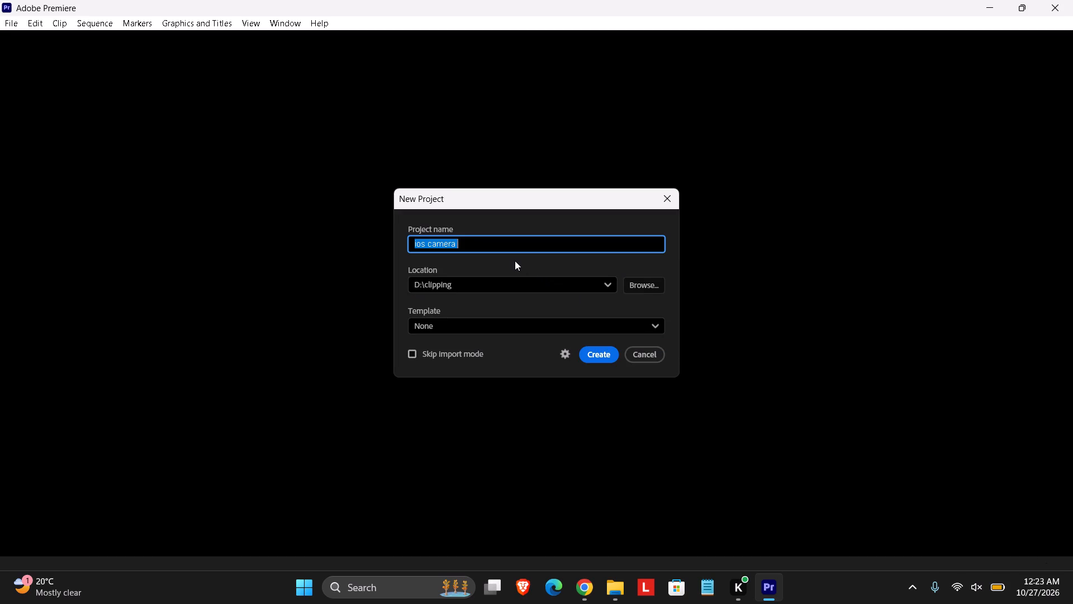
Create the project as "fike 1" in D:\clipping and skip the media import.
type("fike 1")
left_click(593, 357)
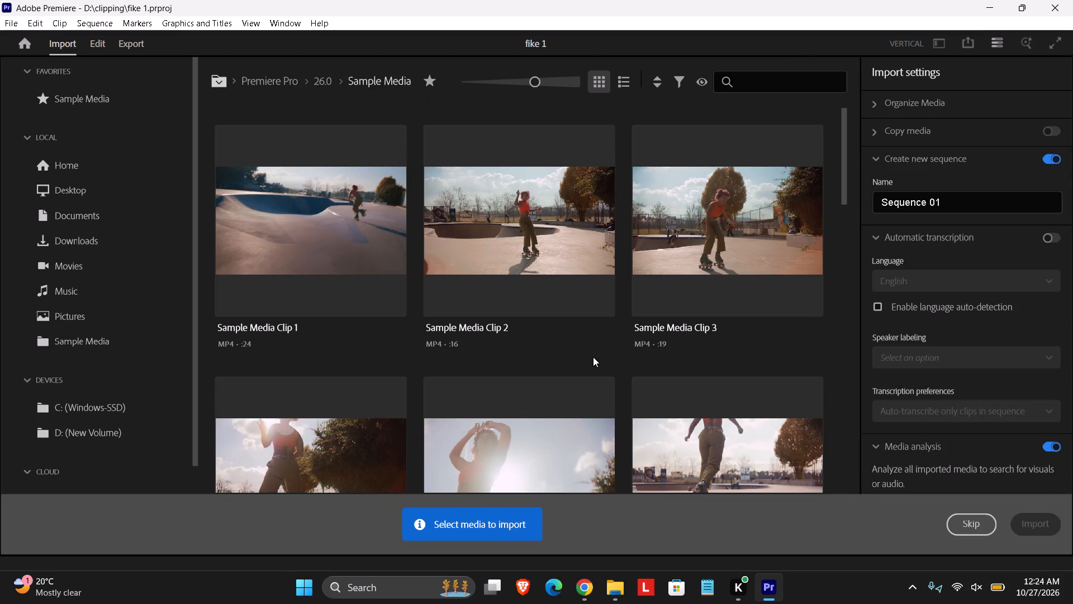
left_click(966, 515)
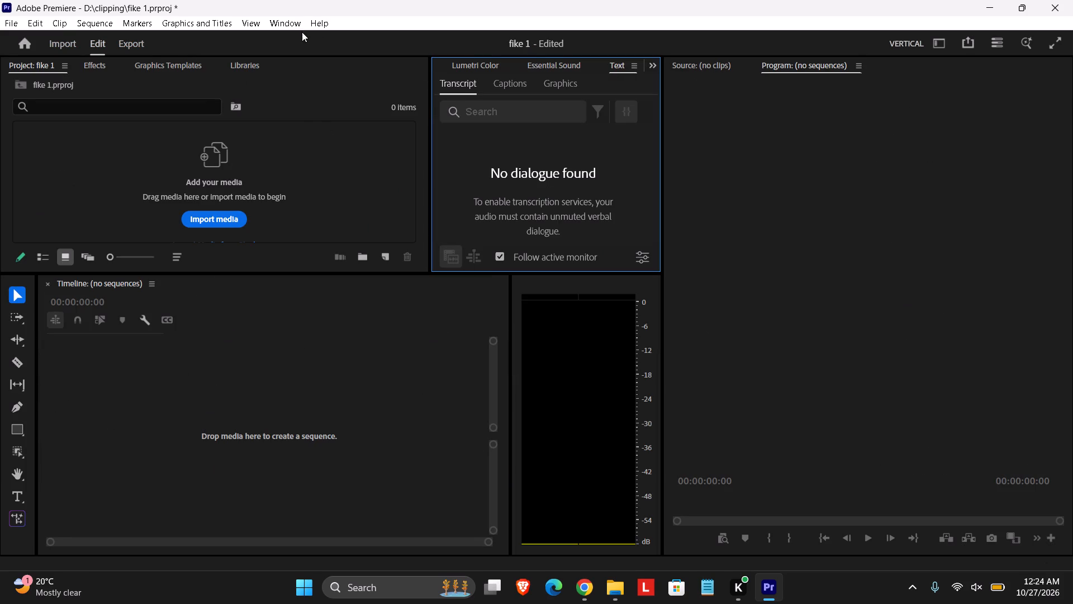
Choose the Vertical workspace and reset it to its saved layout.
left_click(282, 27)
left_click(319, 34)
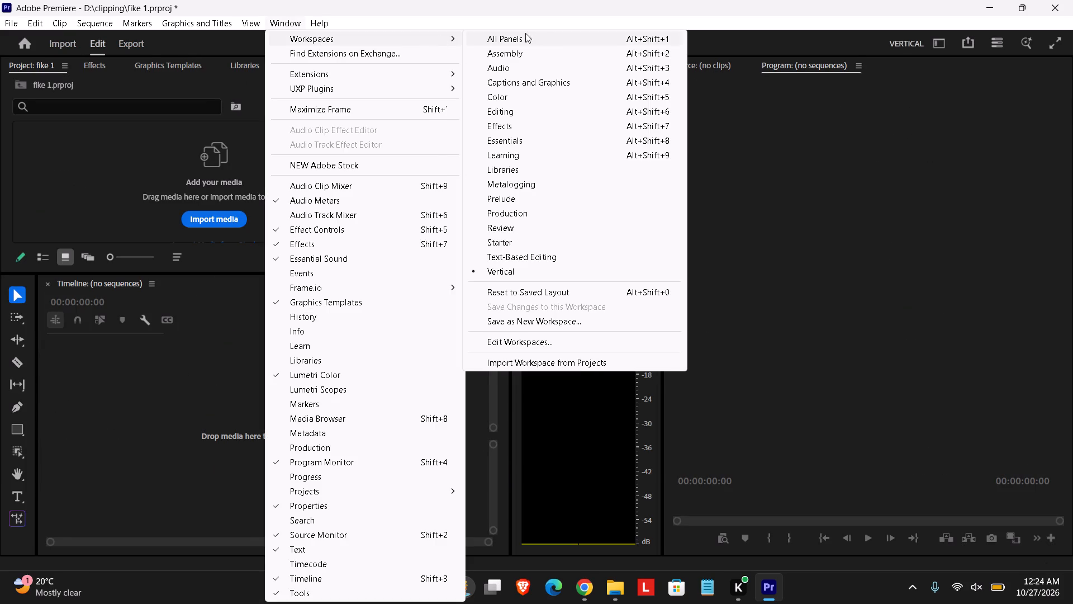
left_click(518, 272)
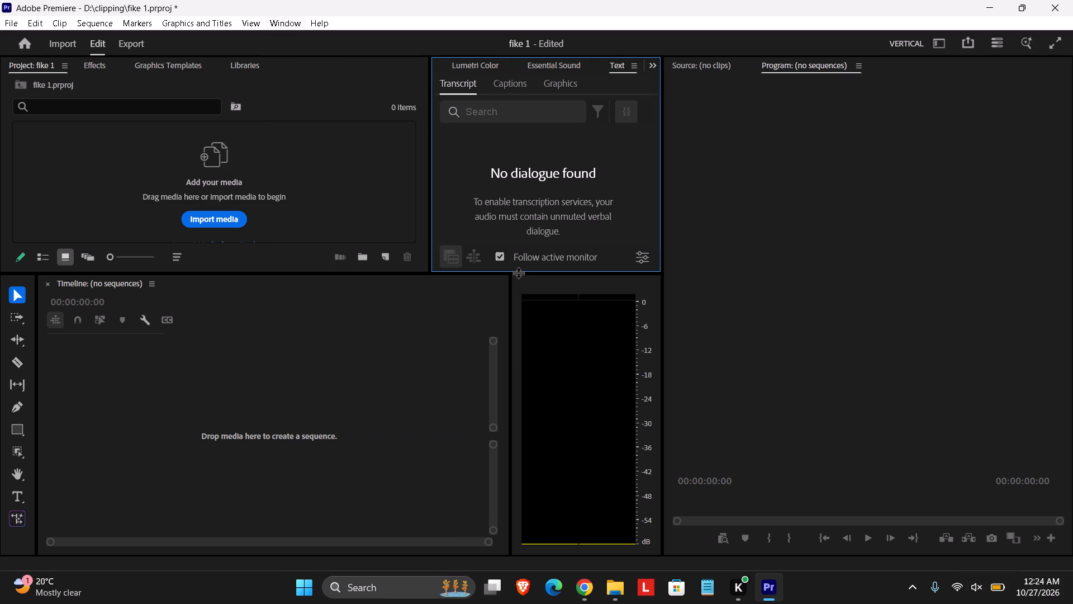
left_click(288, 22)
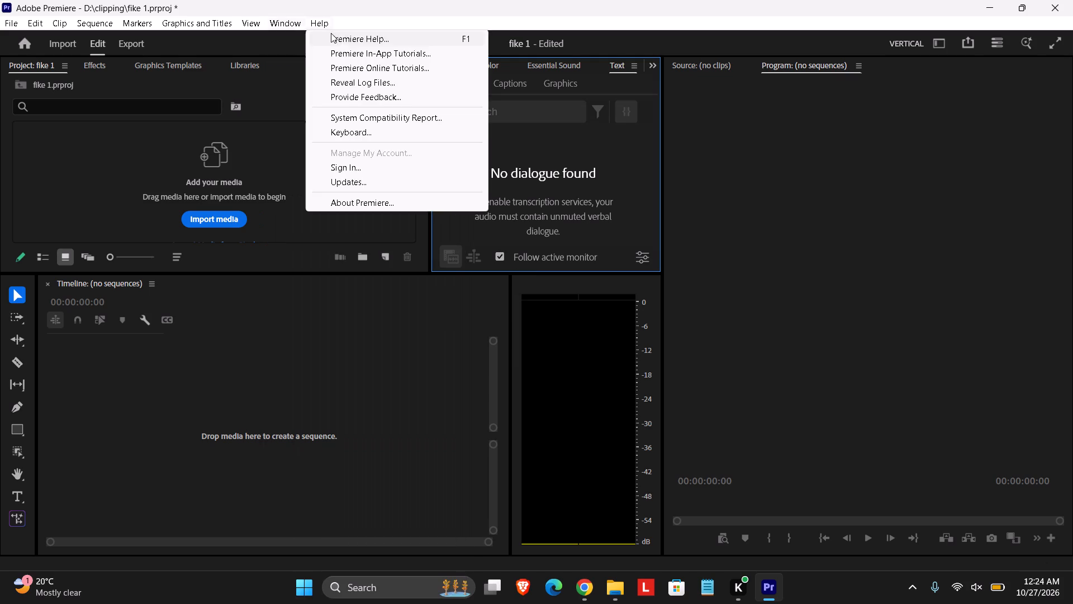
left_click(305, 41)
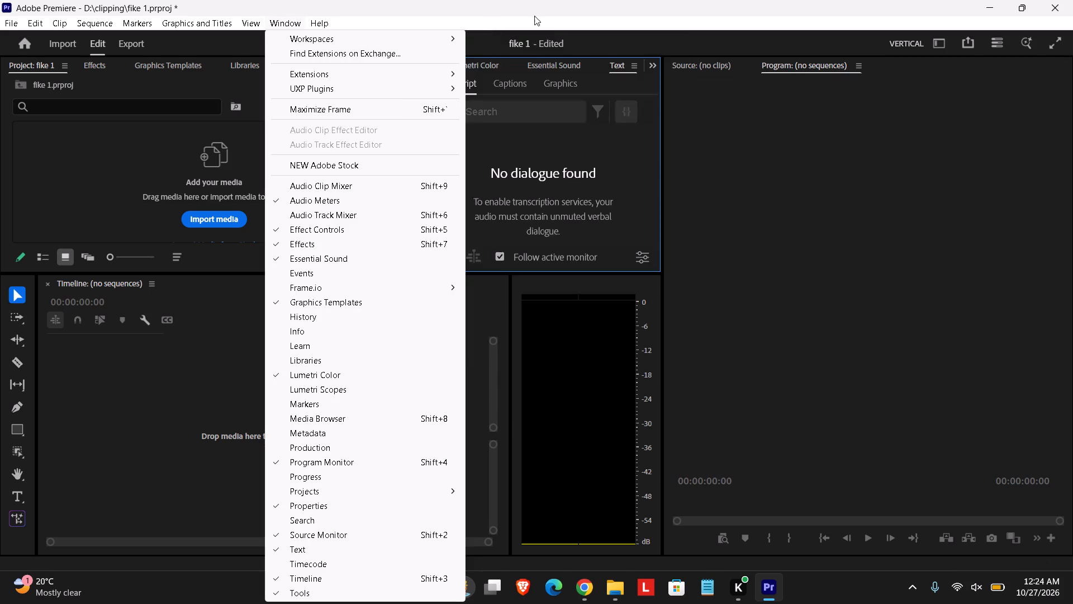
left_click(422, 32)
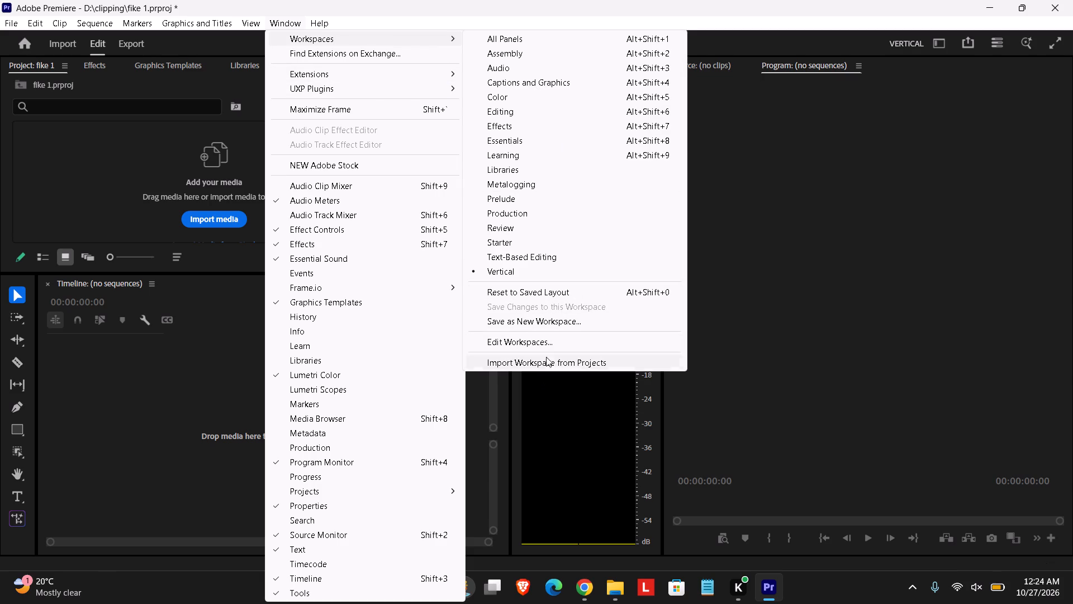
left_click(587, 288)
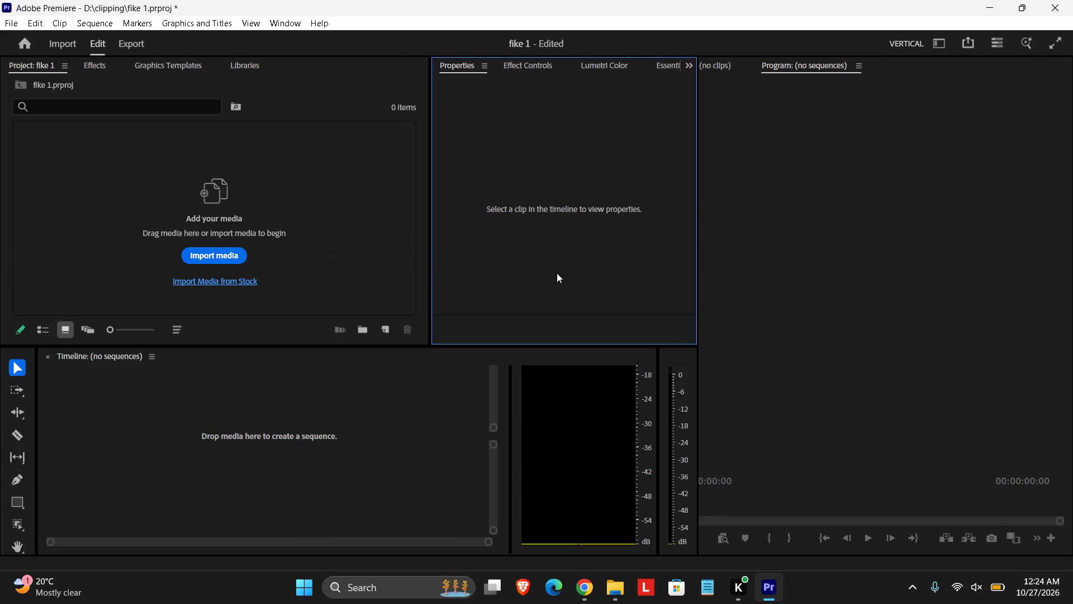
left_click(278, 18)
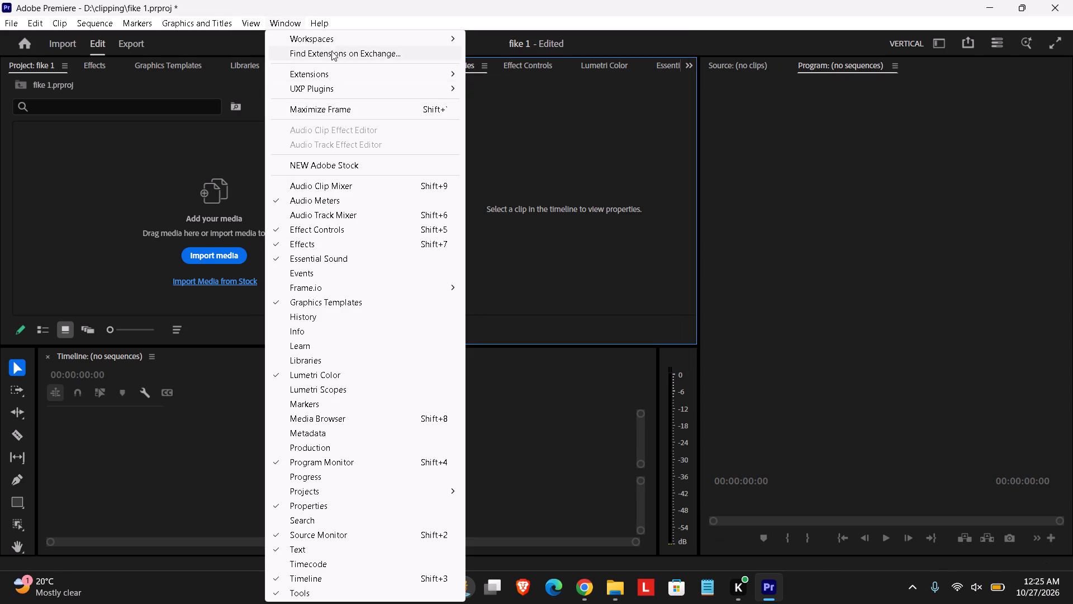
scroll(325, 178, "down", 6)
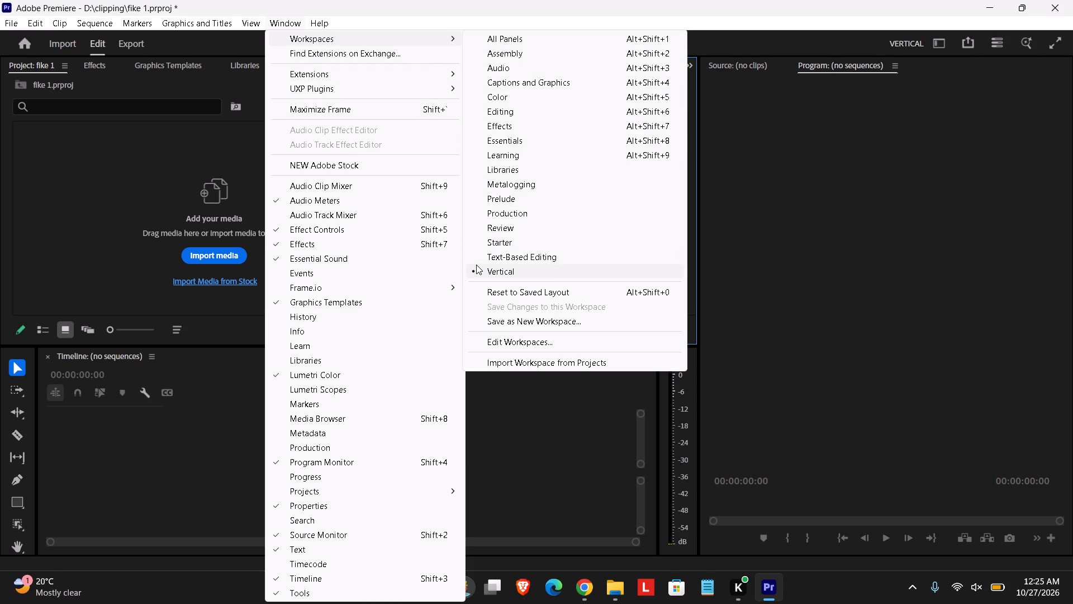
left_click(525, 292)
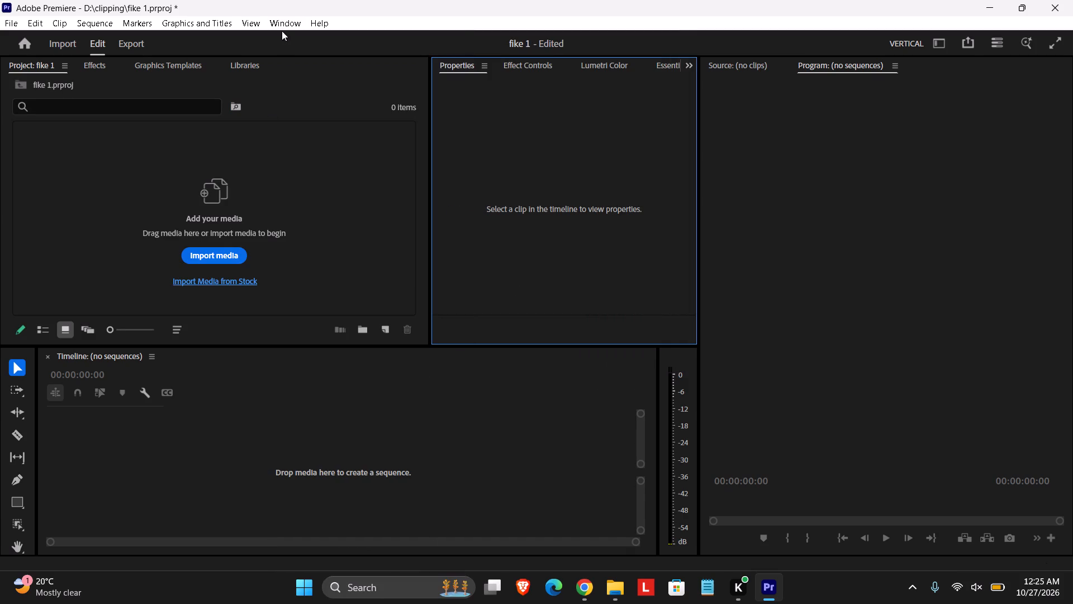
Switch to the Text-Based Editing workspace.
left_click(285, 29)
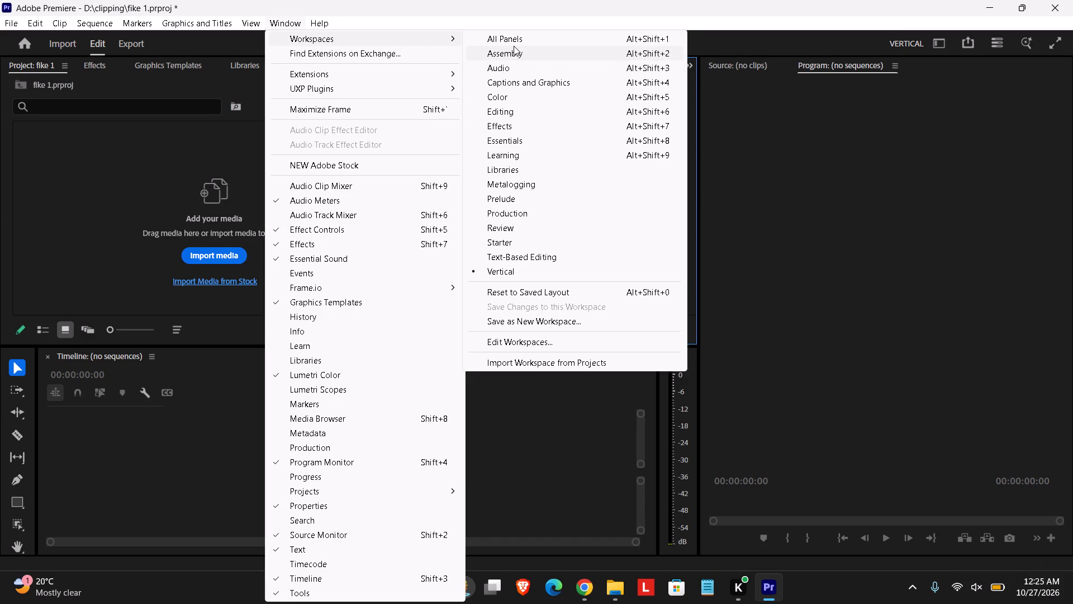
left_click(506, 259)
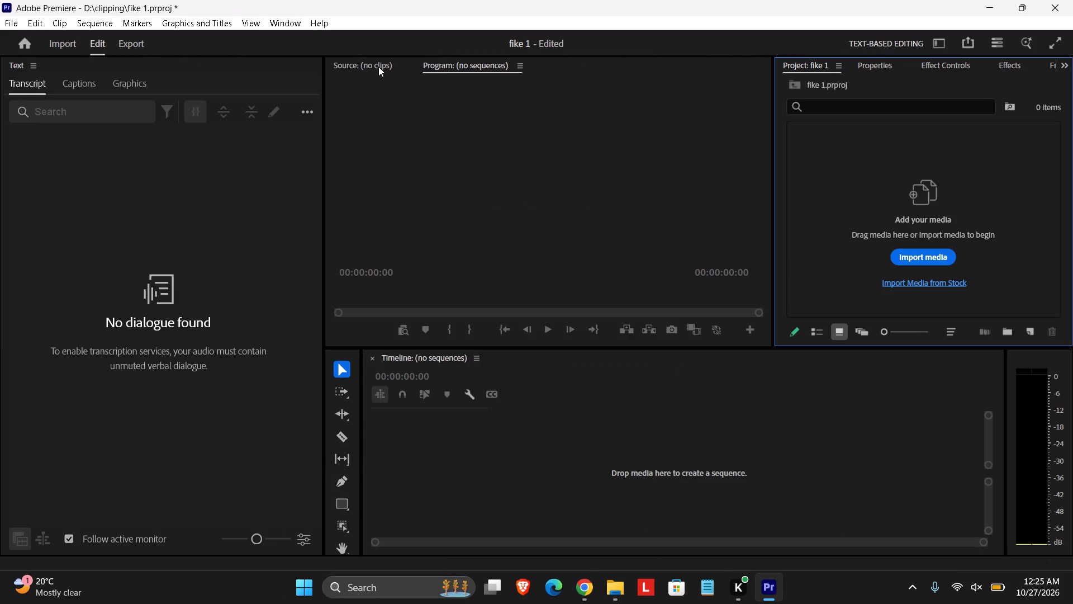
Switch the project to the Editing workspace.
left_click(292, 21)
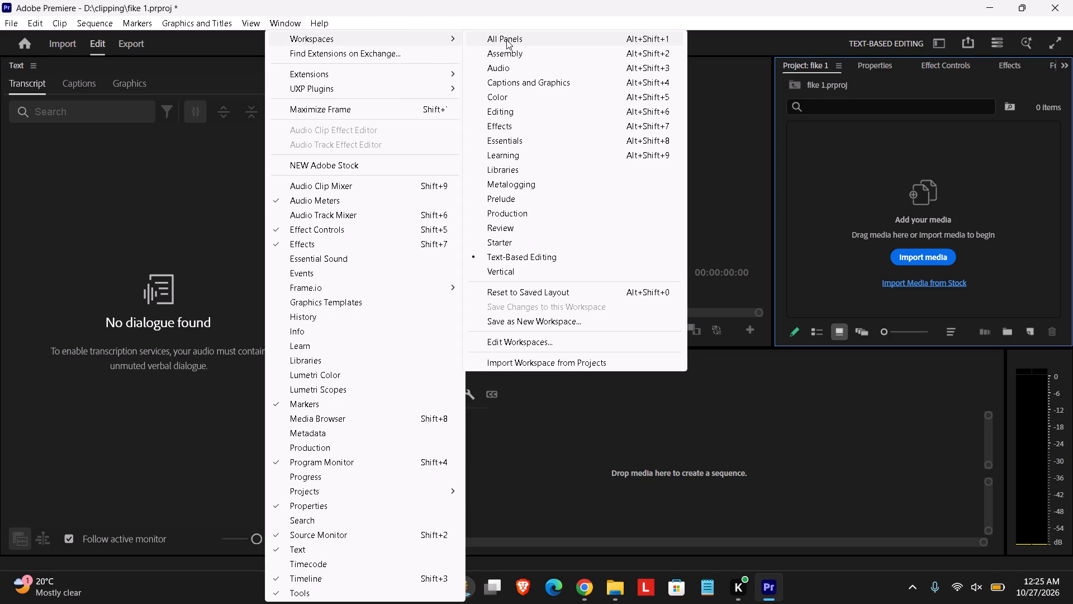
left_click(515, 116)
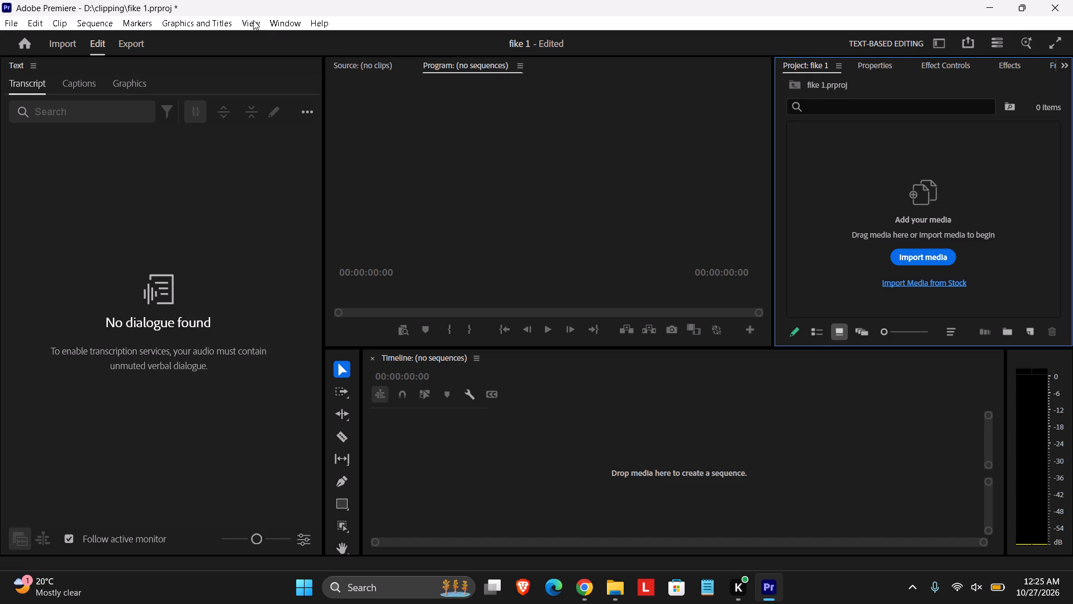
left_click(286, 22)
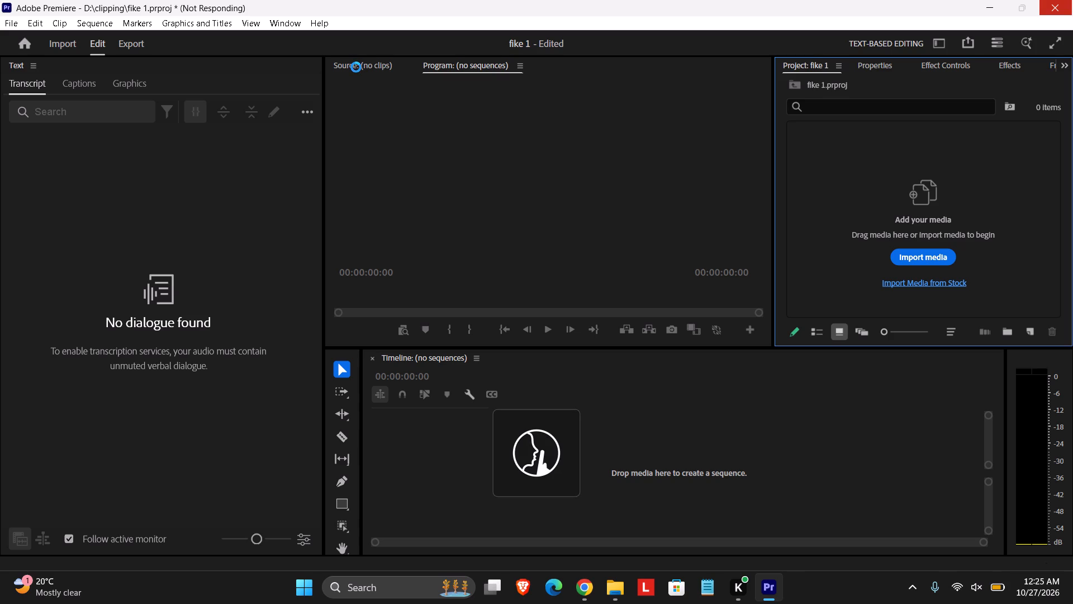
key("1")
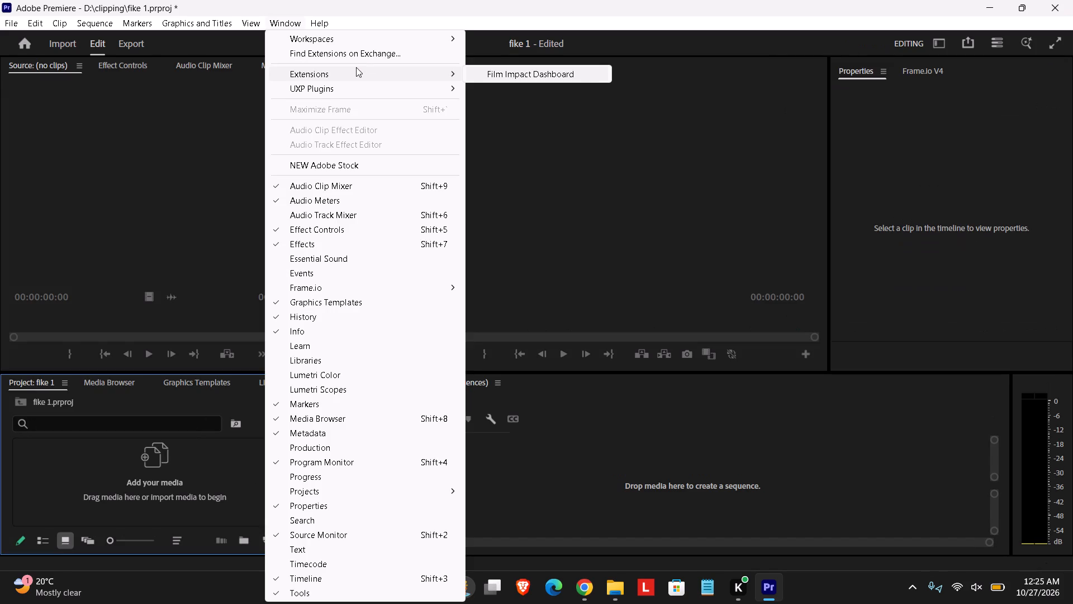
left_click(599, 98)
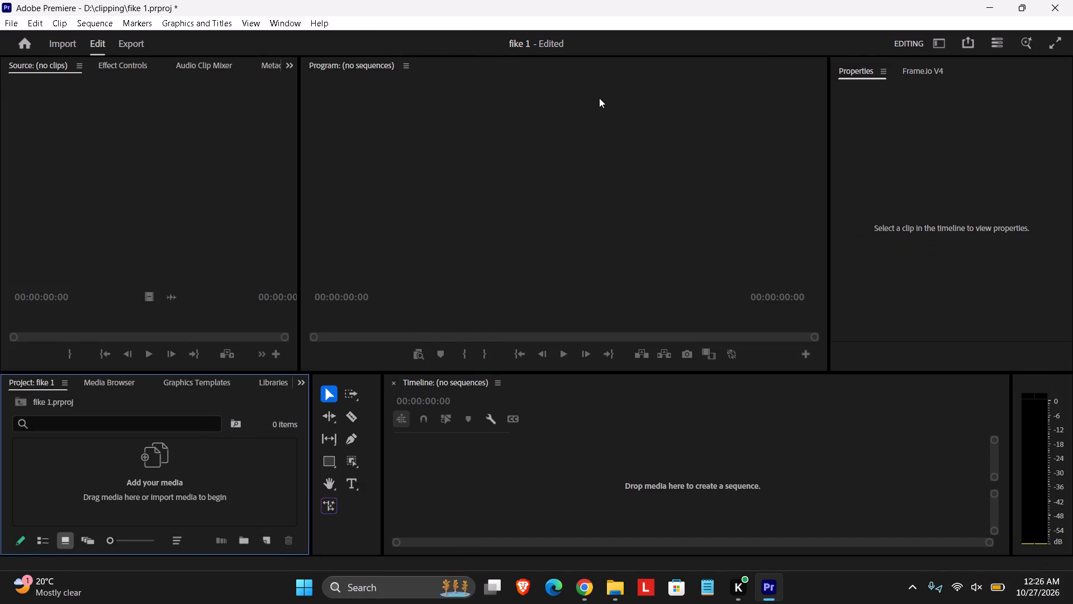
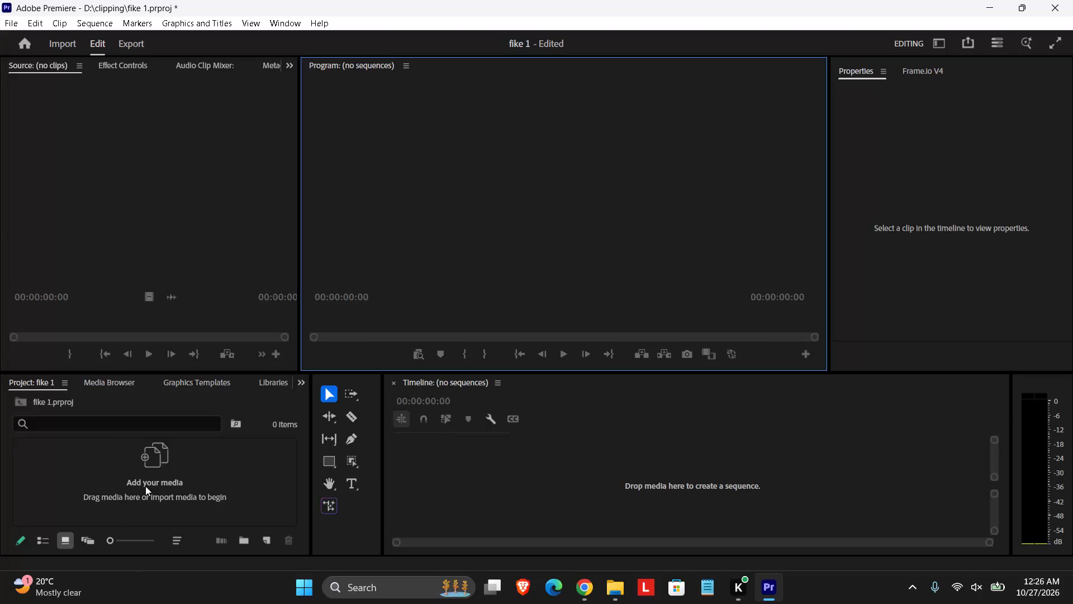
Import the clips IMG_0394, IMG_0393, IMG_0384 and IMG_0380 from the Downloads folder into the project.
double_click(147, 484)
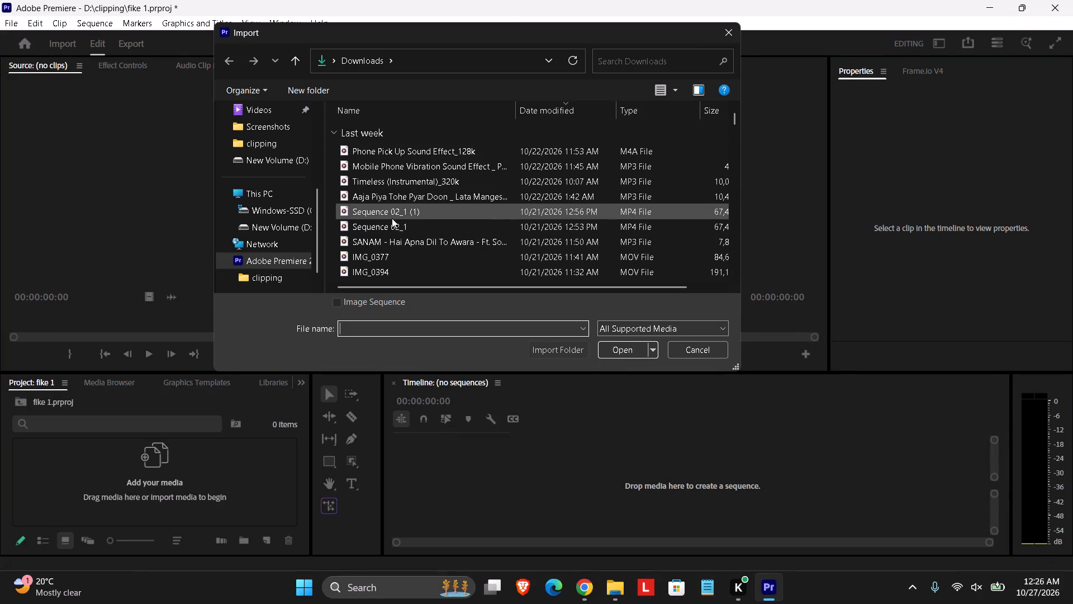
scroll(391, 225, "down", 1)
left_click(411, 187)
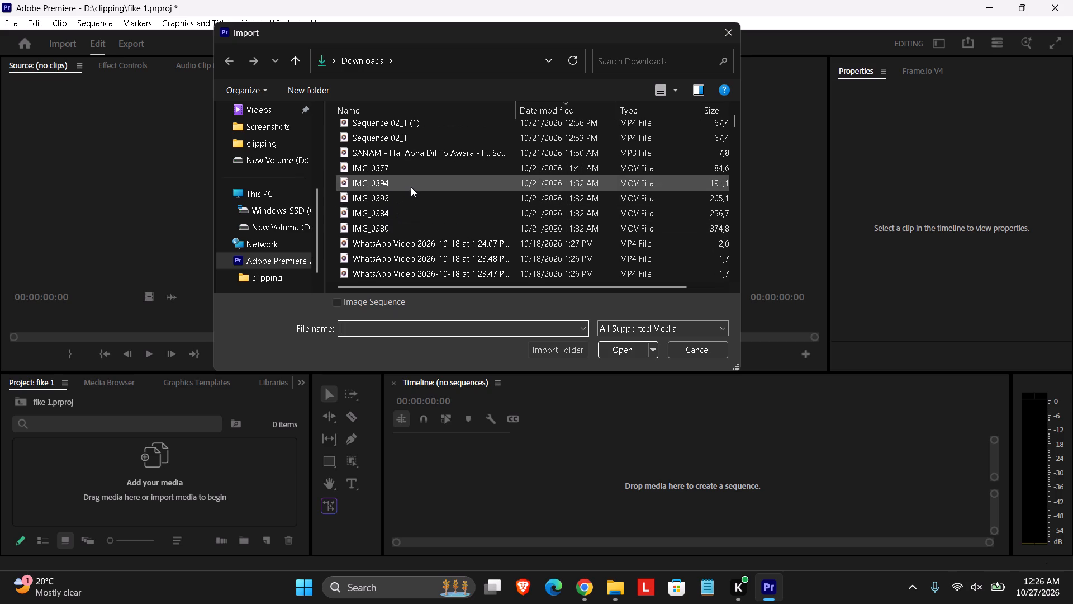
left_click(425, 197)
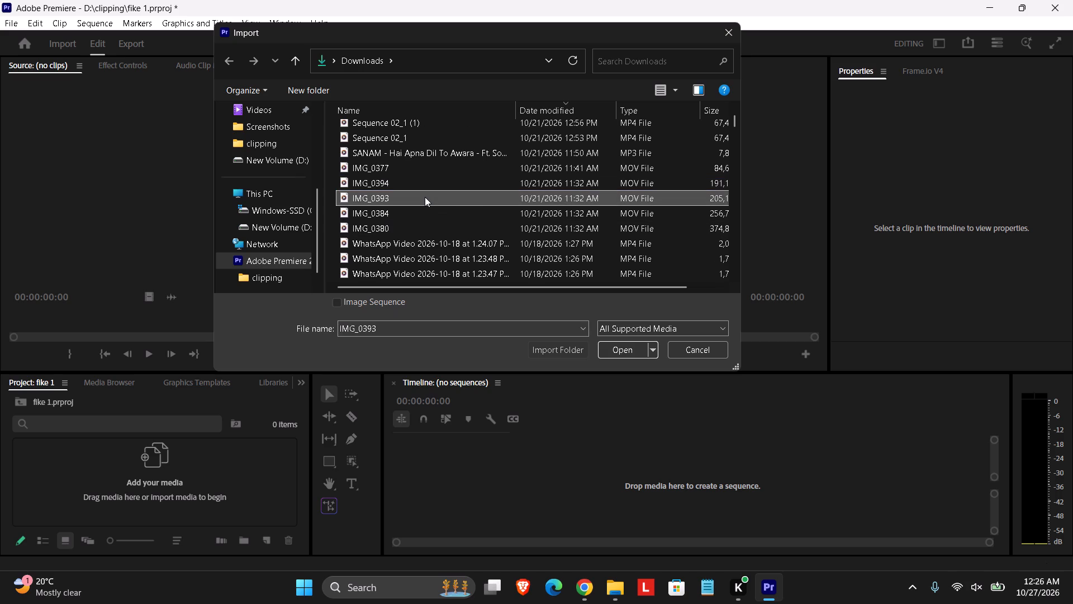
left_click_drag(331, 175, 383, 184)
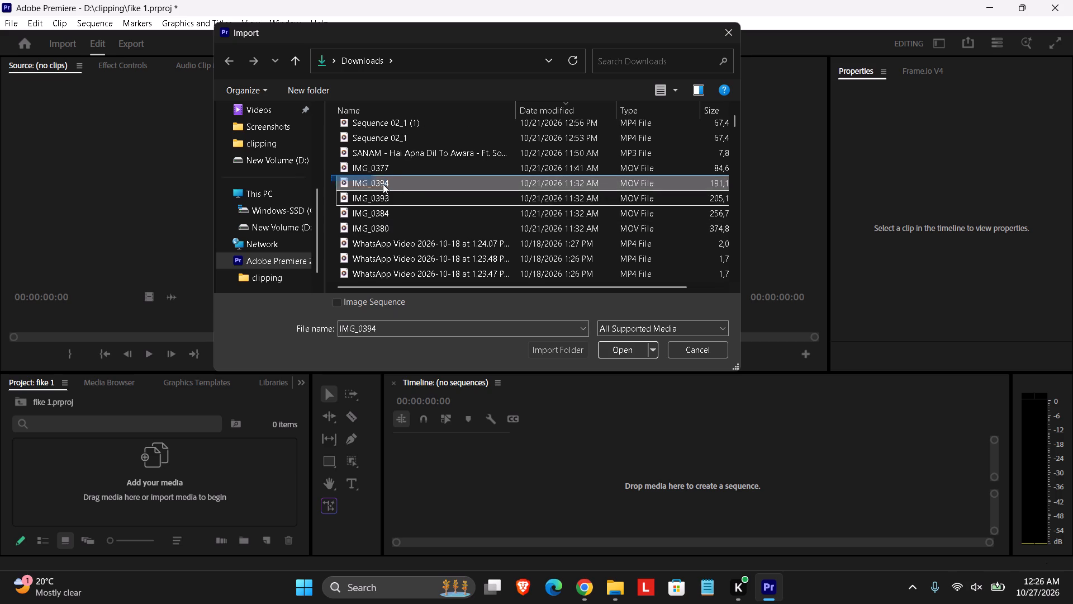
left_click_drag(383, 184, 434, 229)
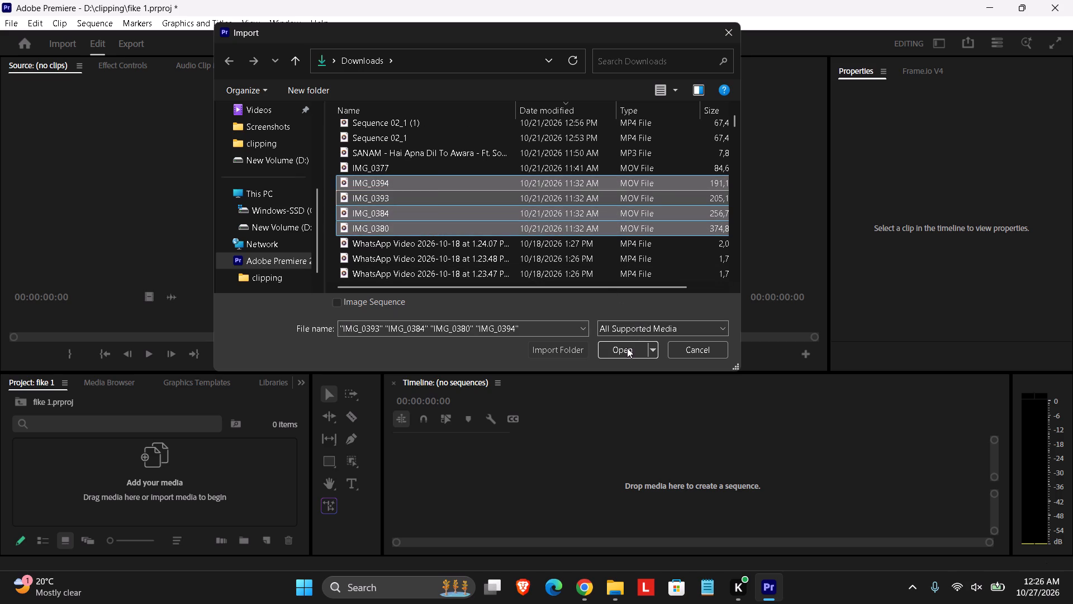
left_click(627, 348)
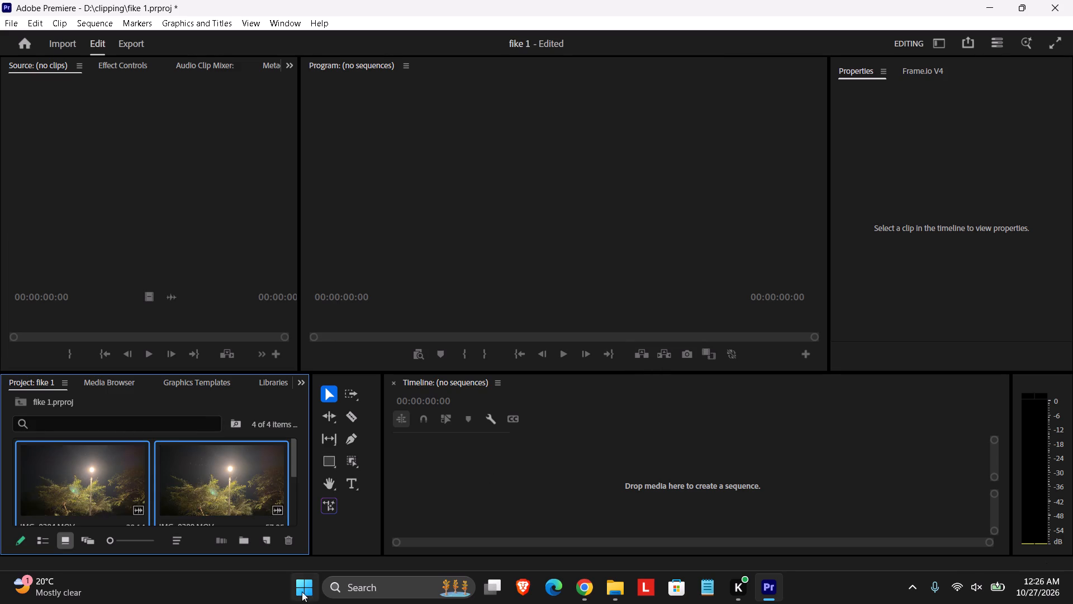
Start a new sequence and set its horizontal frame size to 2160, following the resolution recommended in the ChatGPT chat.
left_click(263, 542)
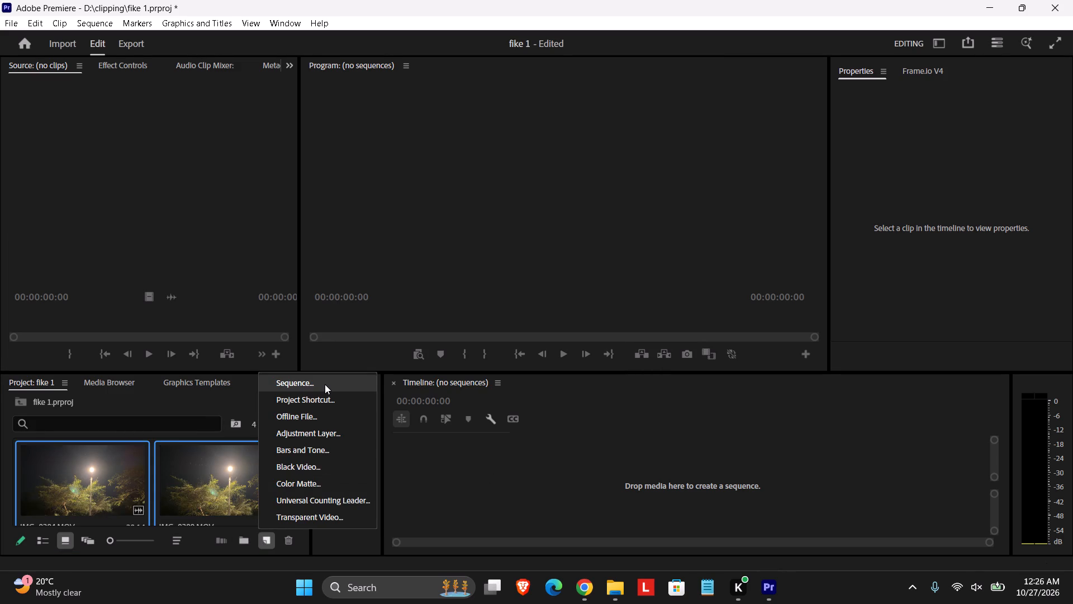
left_click(325, 384)
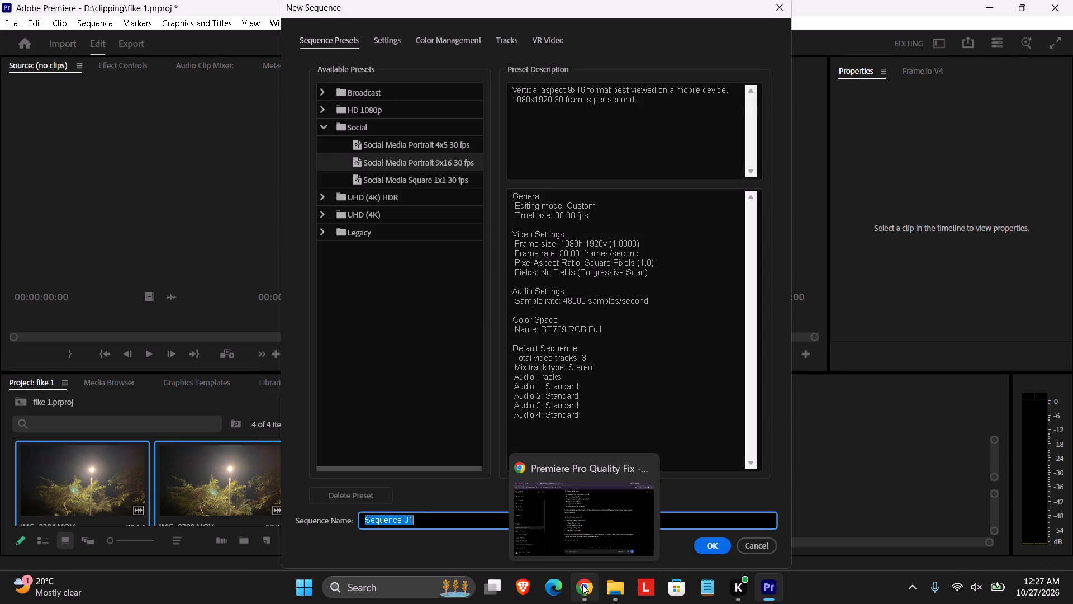
left_click(397, 38)
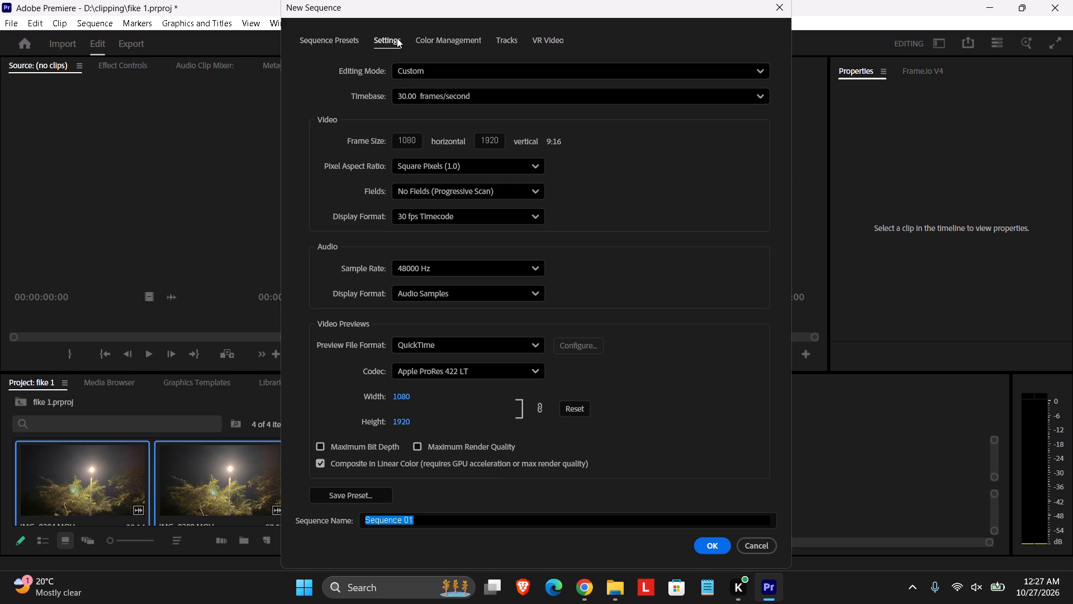
left_click(416, 140)
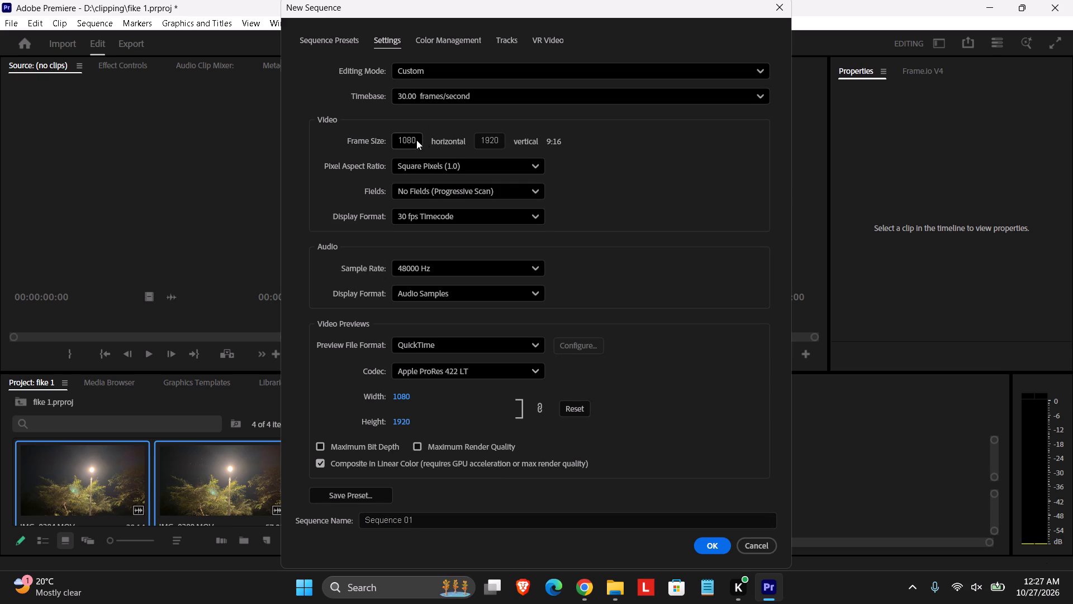
left_click(412, 140)
left_click(419, 140)
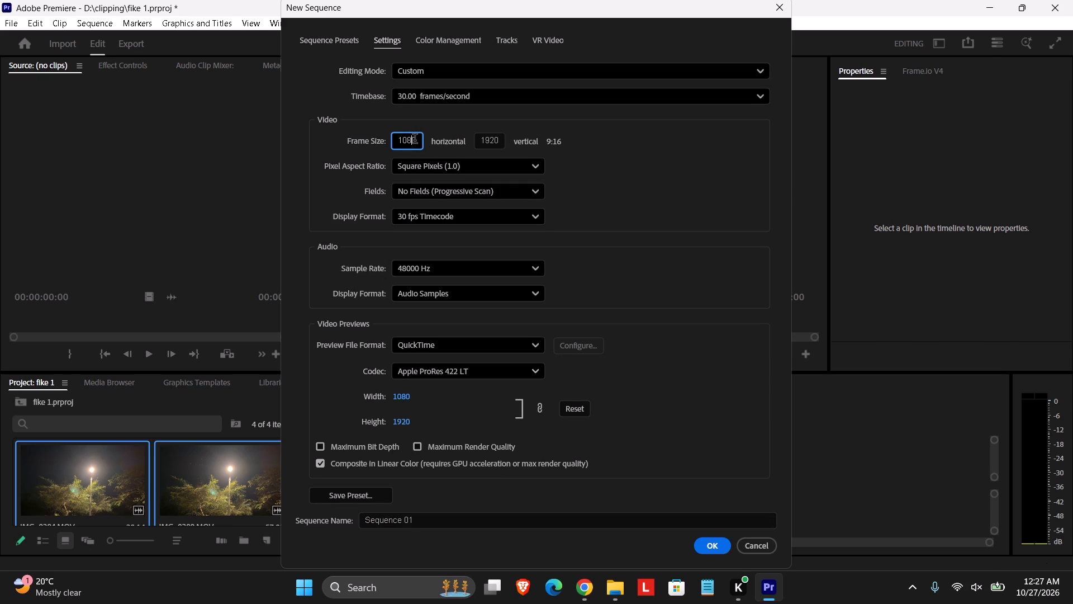
left_click(416, 140)
key("BackSpace")
key("BackSpace")
key("BackSpace")
key("BackSpace")
left_click(595, 598)
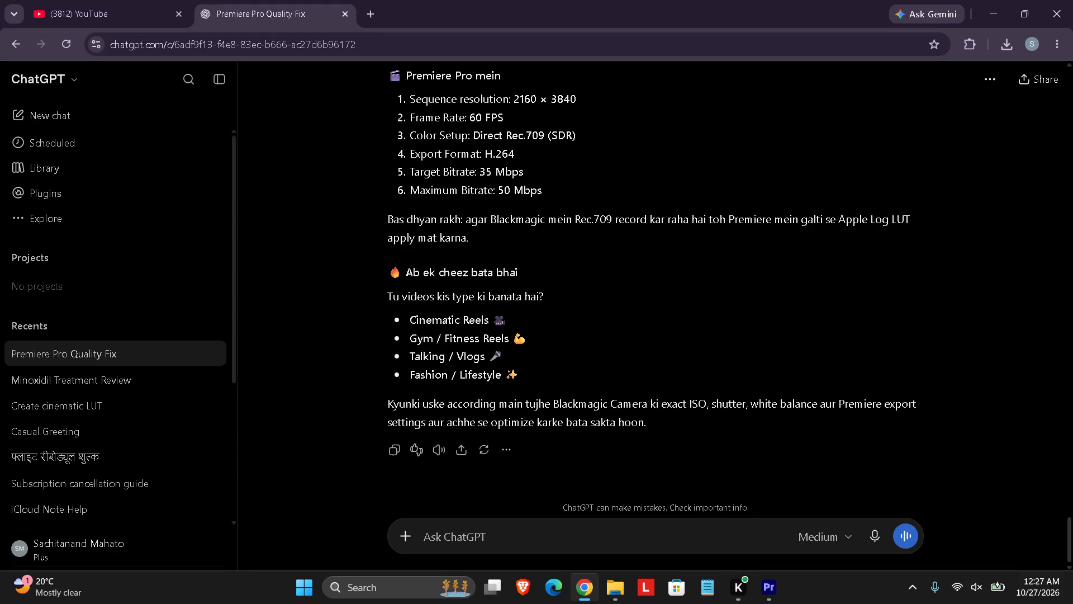
scroll(490, 298, "up", 1)
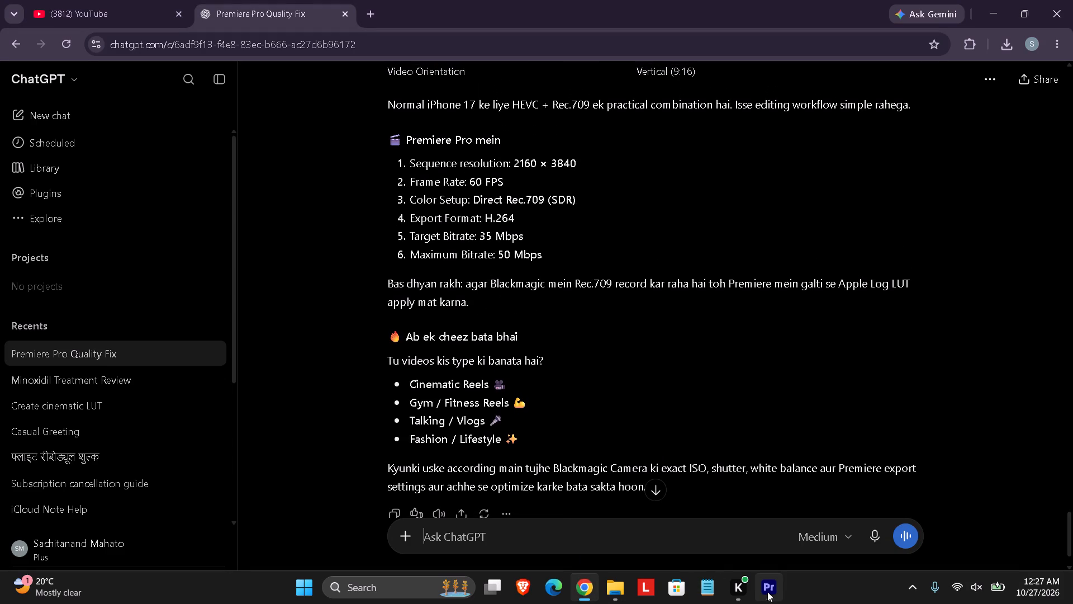
left_click(768, 592)
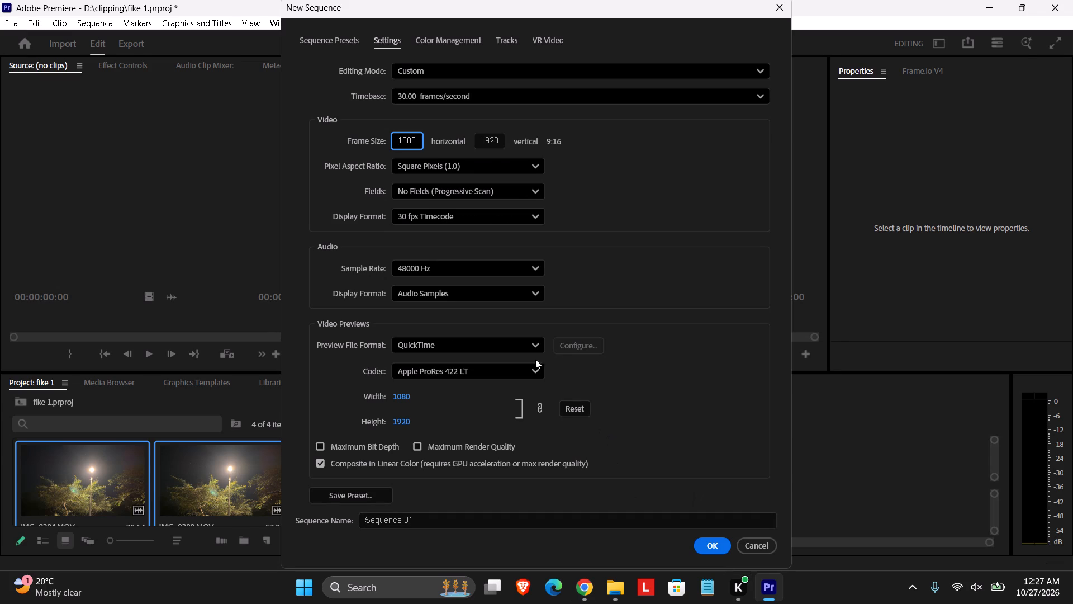
left_click_drag(415, 135, 403, 140)
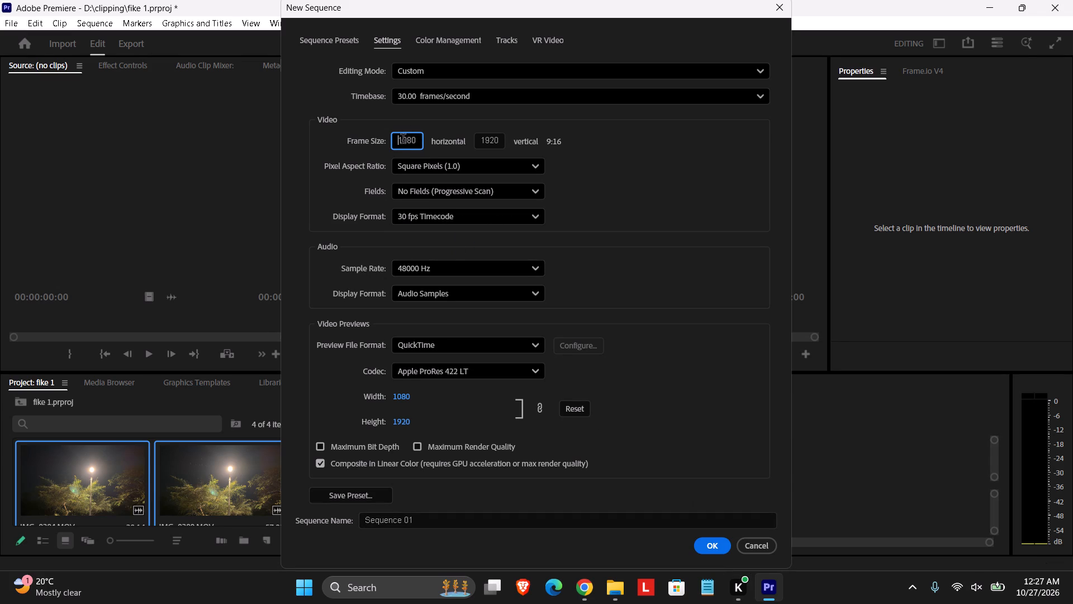
left_click_drag(403, 140, 399, 141)
left_click(399, 141)
left_click_drag(399, 141, 455, 148)
type("2160")
Set the sequence's vertical frame size to 3840, checking the value against the ChatGPT recommendation.
left_click_drag(481, 137, 524, 144)
left_click(580, 581)
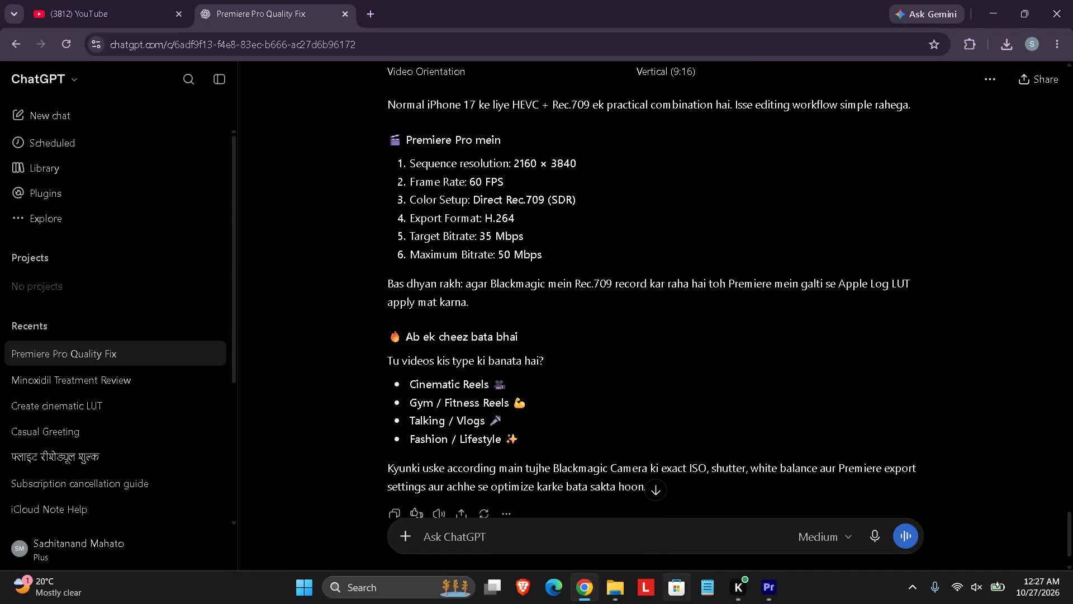
left_click(762, 592)
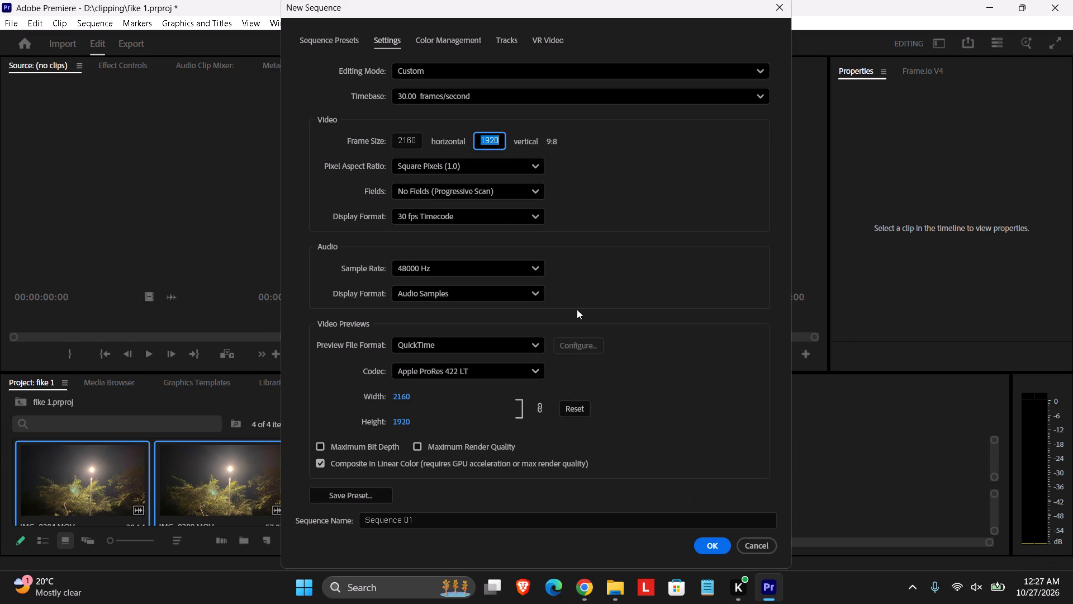
type("384")
key("0")
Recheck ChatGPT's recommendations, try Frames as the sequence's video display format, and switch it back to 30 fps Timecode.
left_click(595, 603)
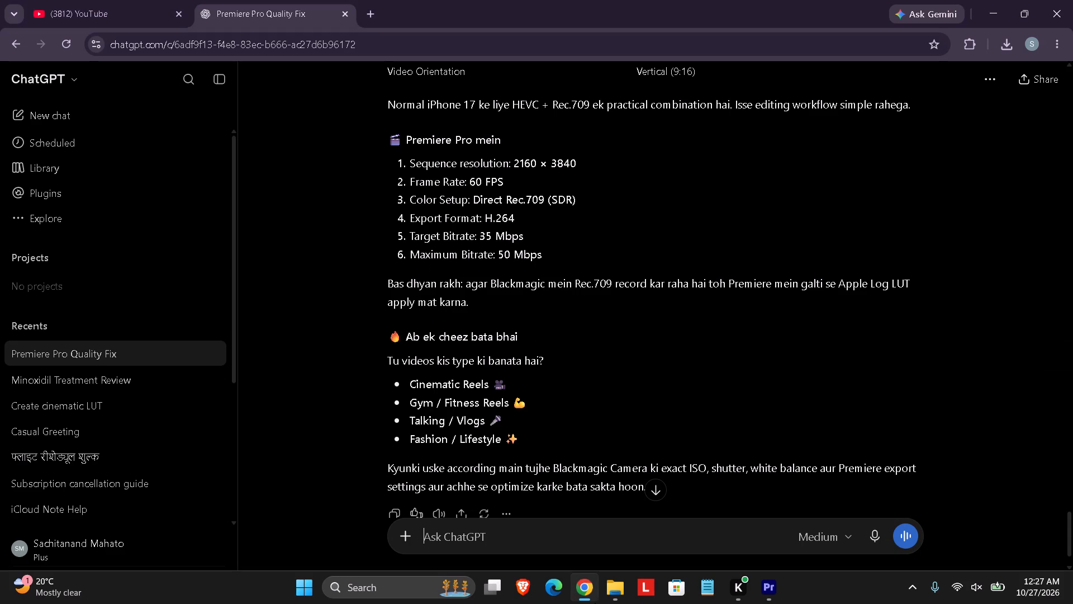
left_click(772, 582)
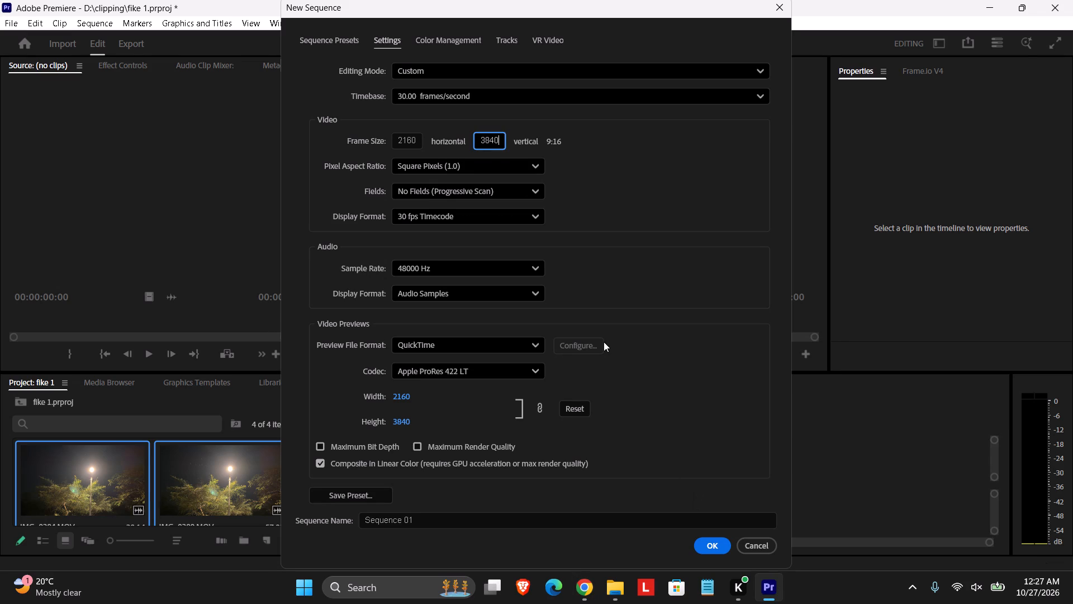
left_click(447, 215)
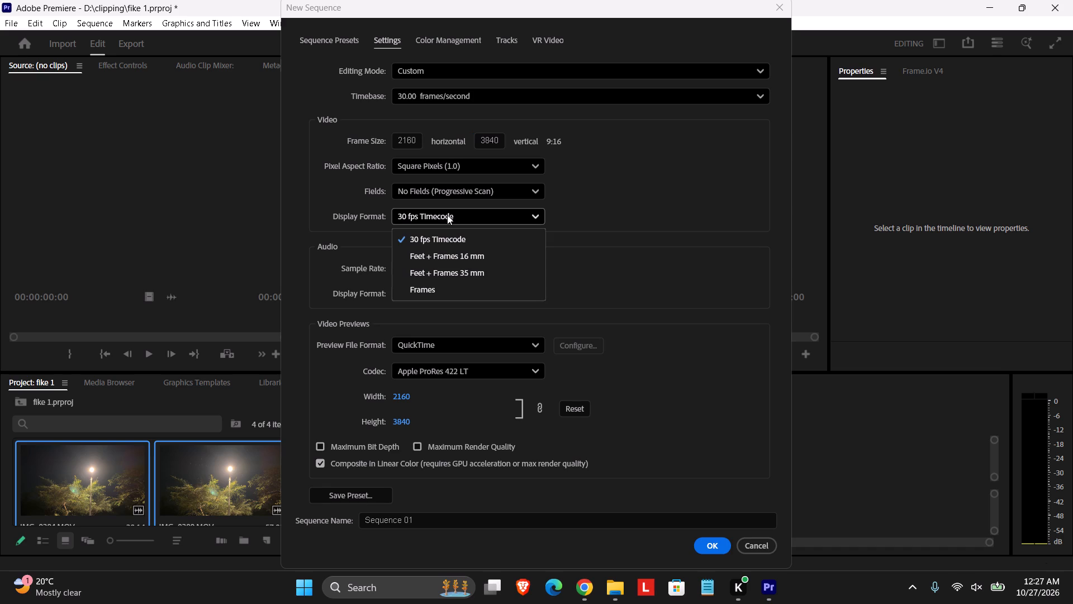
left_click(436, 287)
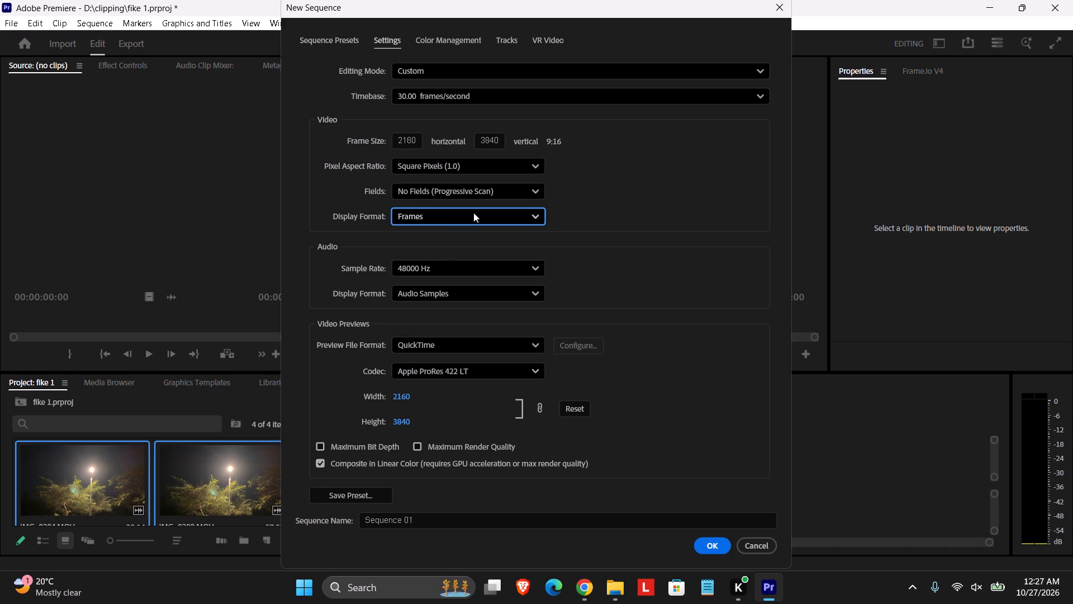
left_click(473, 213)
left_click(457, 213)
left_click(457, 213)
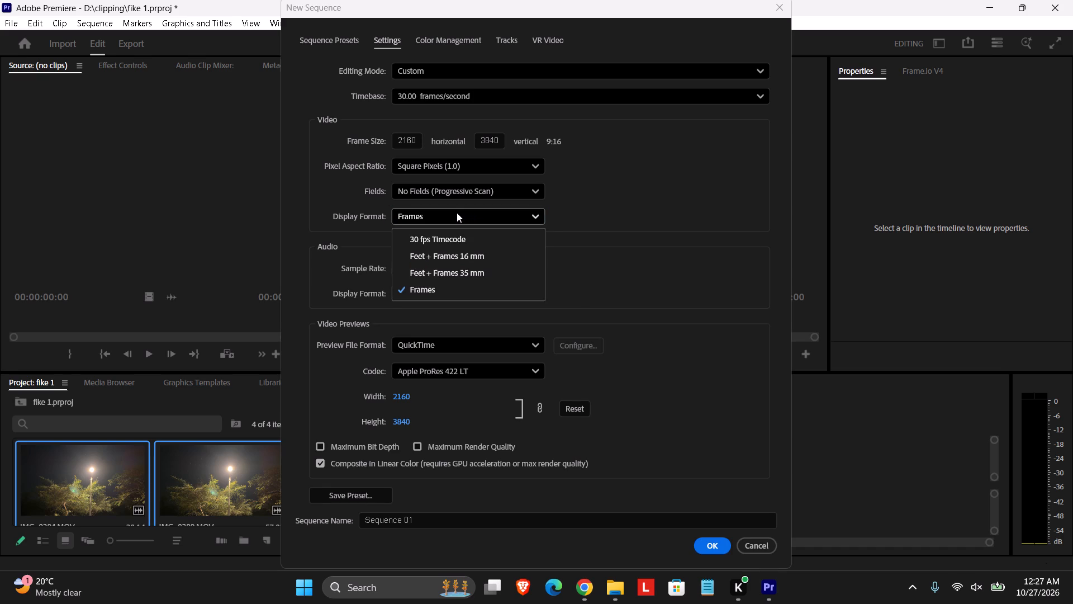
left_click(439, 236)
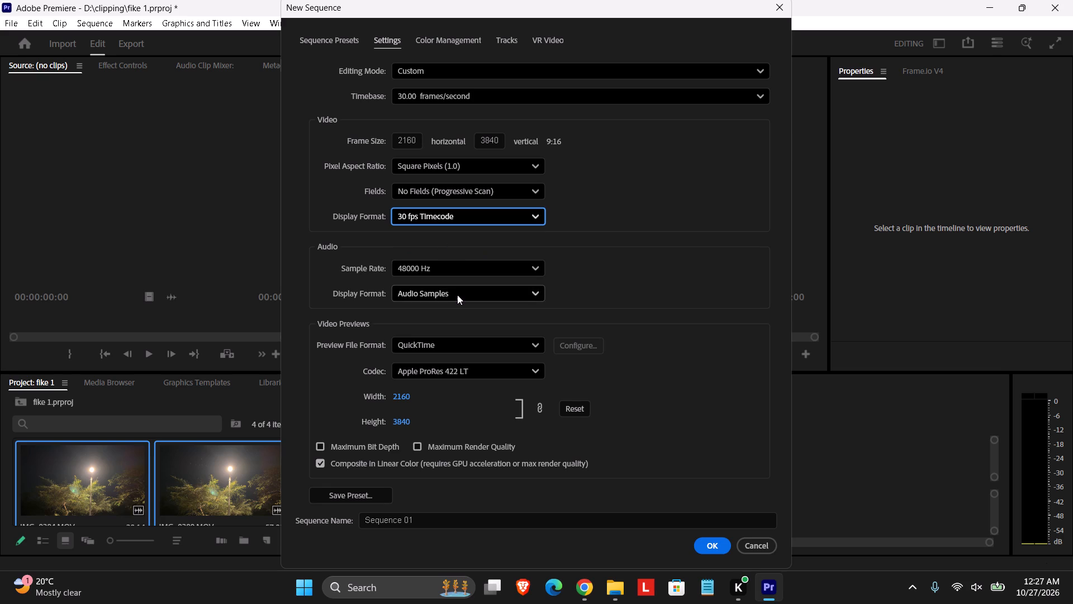
scroll(457, 295, "down", 1)
left_click(589, 592)
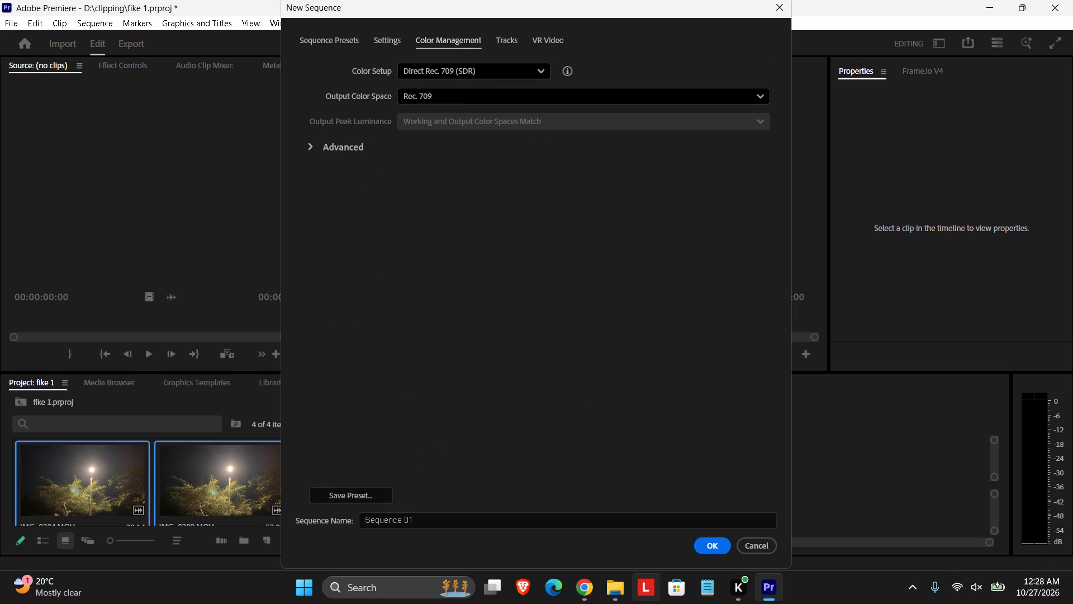
left_click(587, 591)
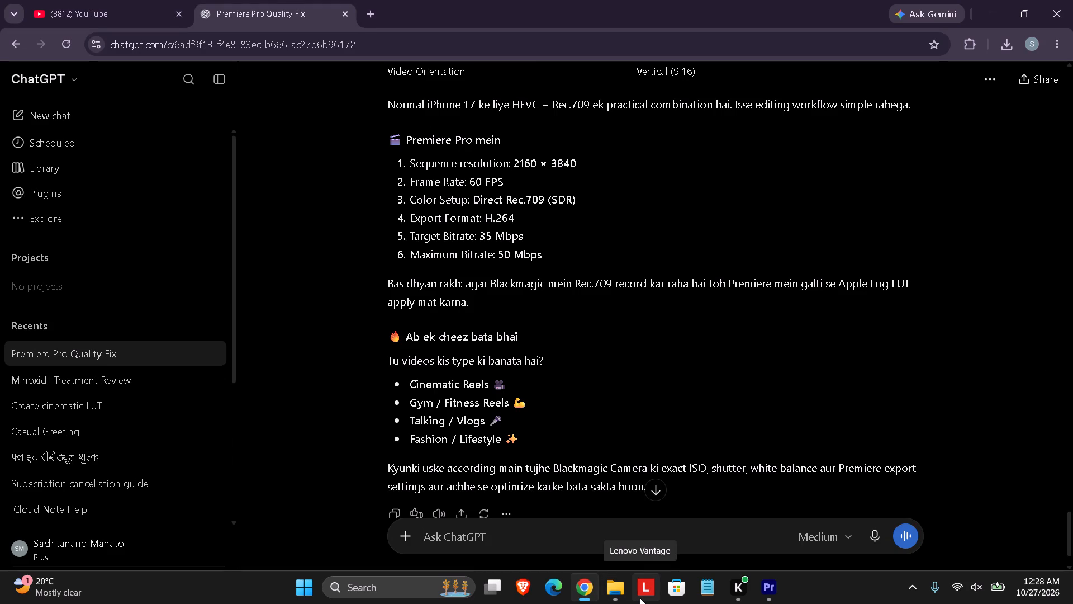
left_click(759, 588)
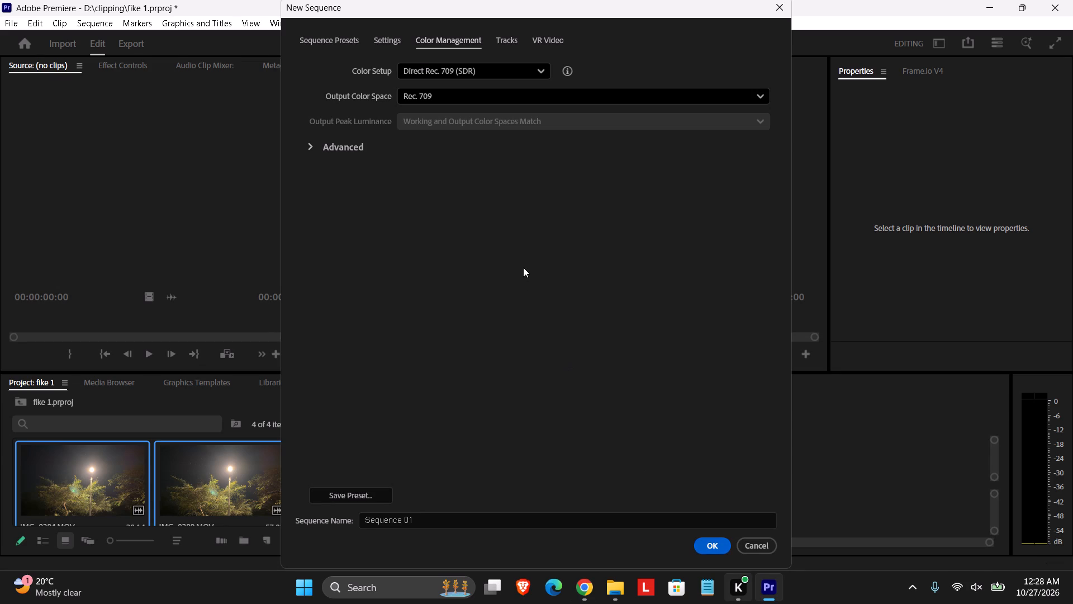
left_click(405, 40)
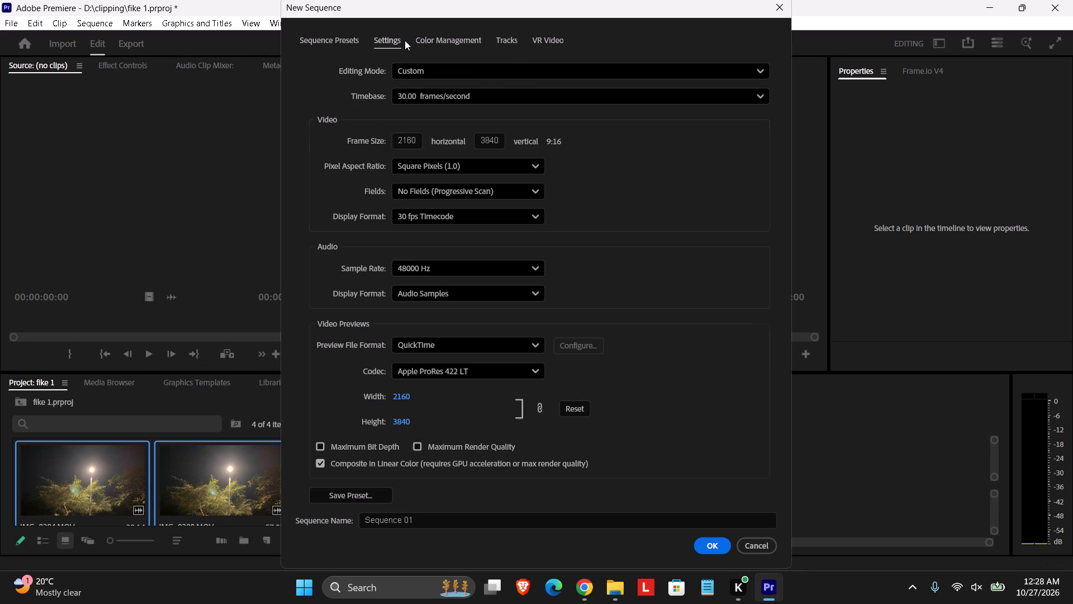
Create Sequence 01 with the configured 2160 × 3840, 30 fps settings.
double_click(403, 209)
scroll(445, 256, "down", 1)
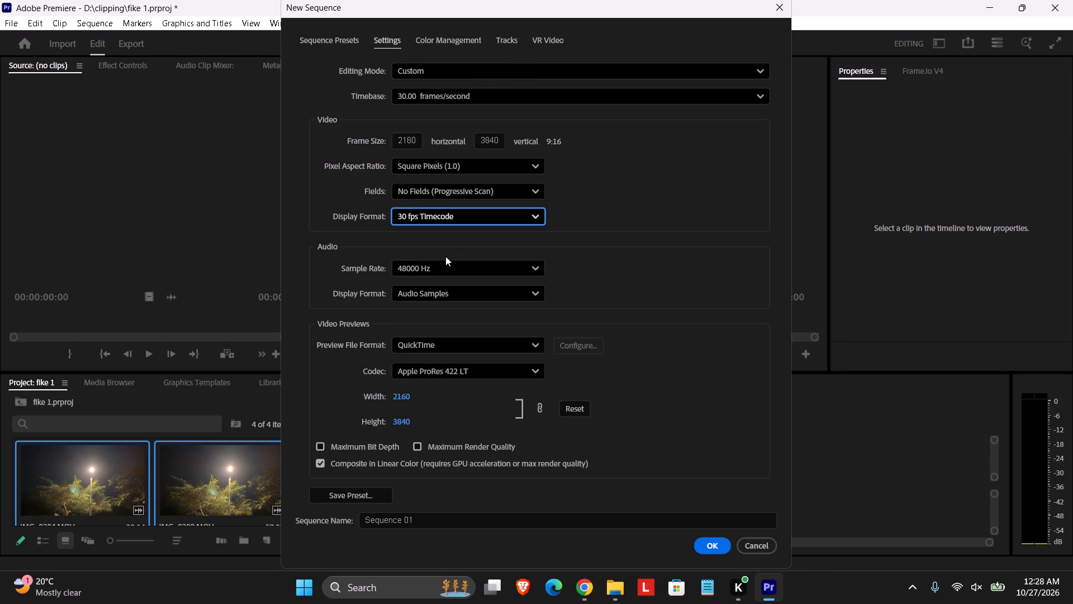
scroll(445, 256, "down", 2)
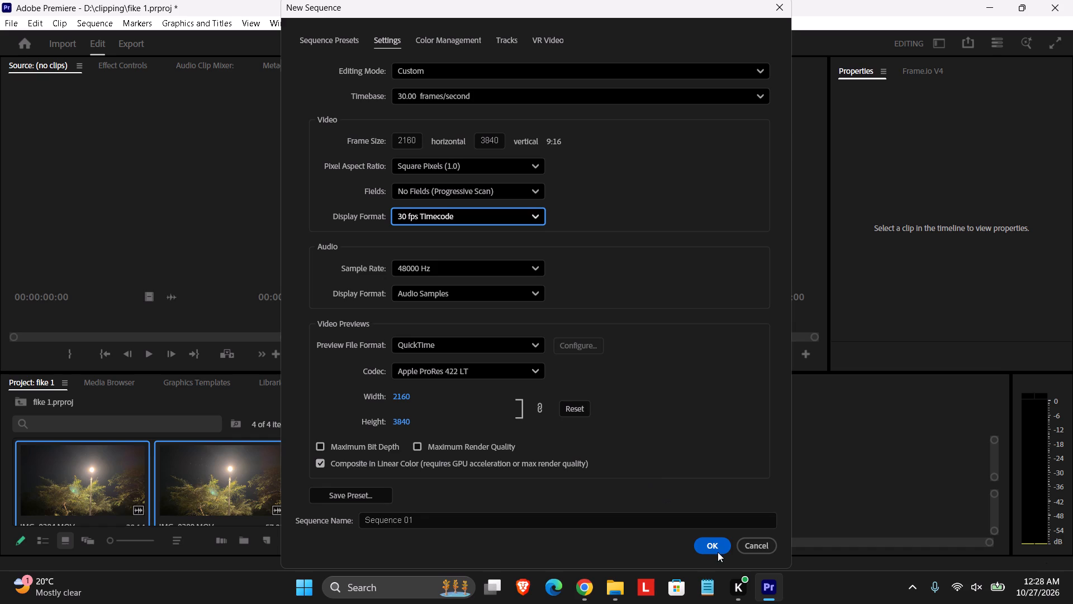
left_click(714, 544)
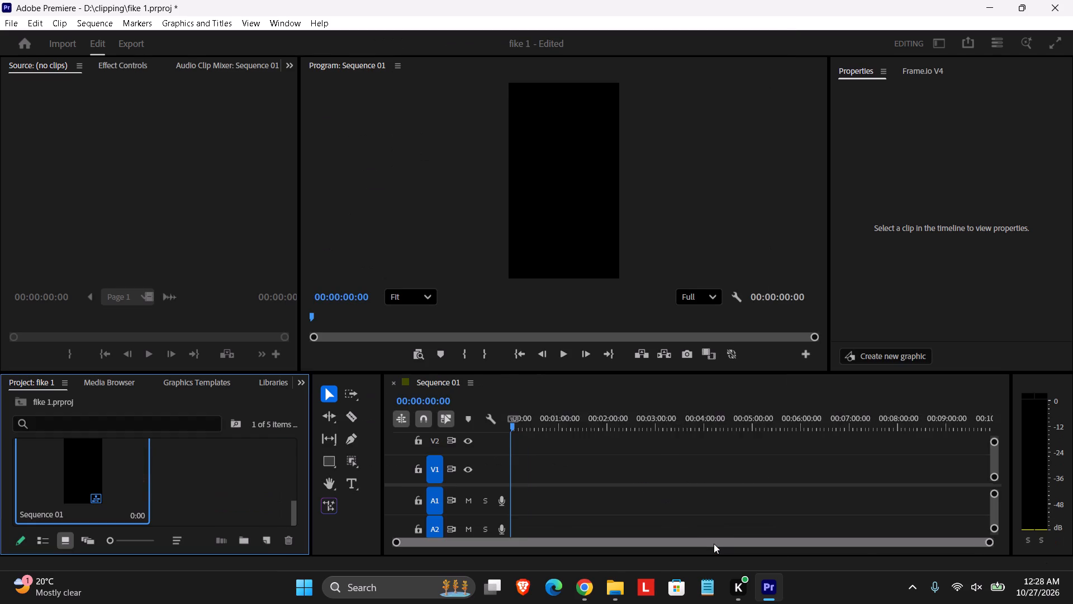
Place the clip IMG_0384.MOV at the start of tracks V1 and A1, keeping the existing sequence settings.
scroll(217, 469, "up", 1)
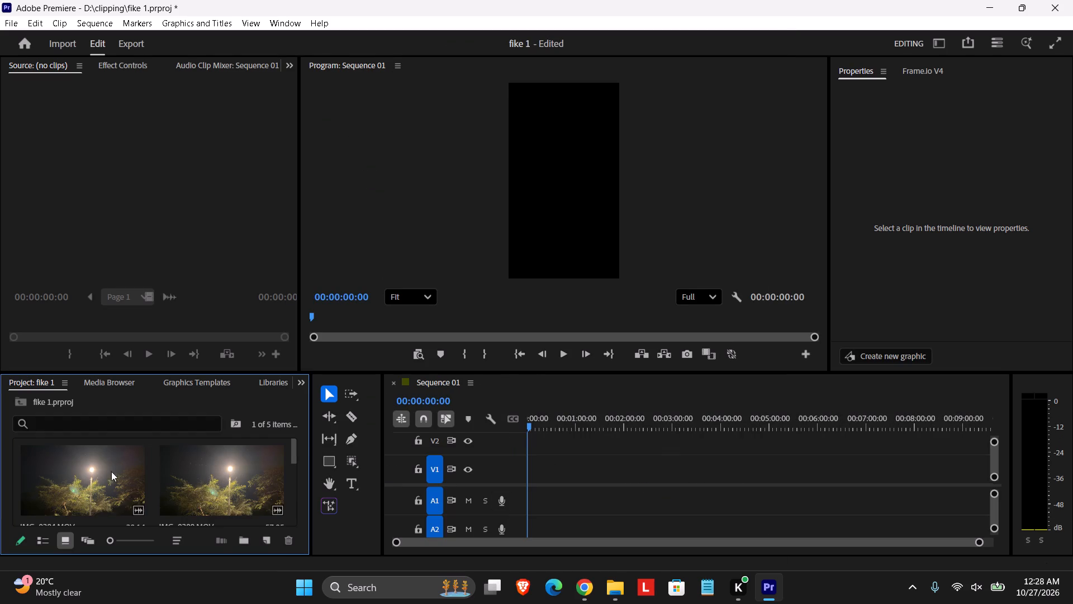
left_click_drag(92, 468, 528, 487)
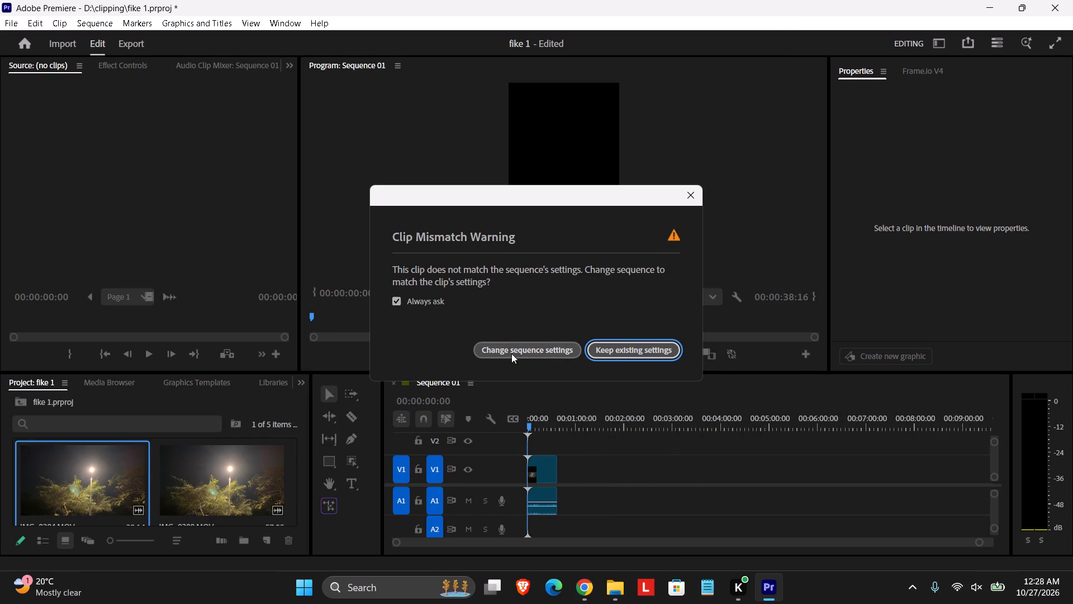
left_click(611, 357)
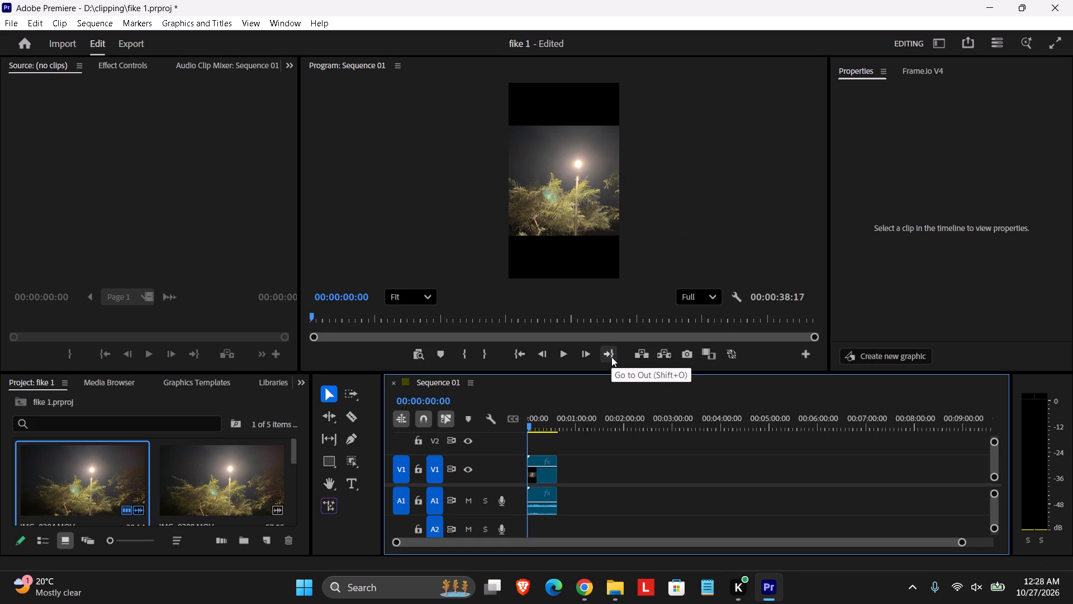
Scale the IMG_0384.MOV clip in the timeline to 60% to show more of its width in the vertical frame.
left_click(562, 180)
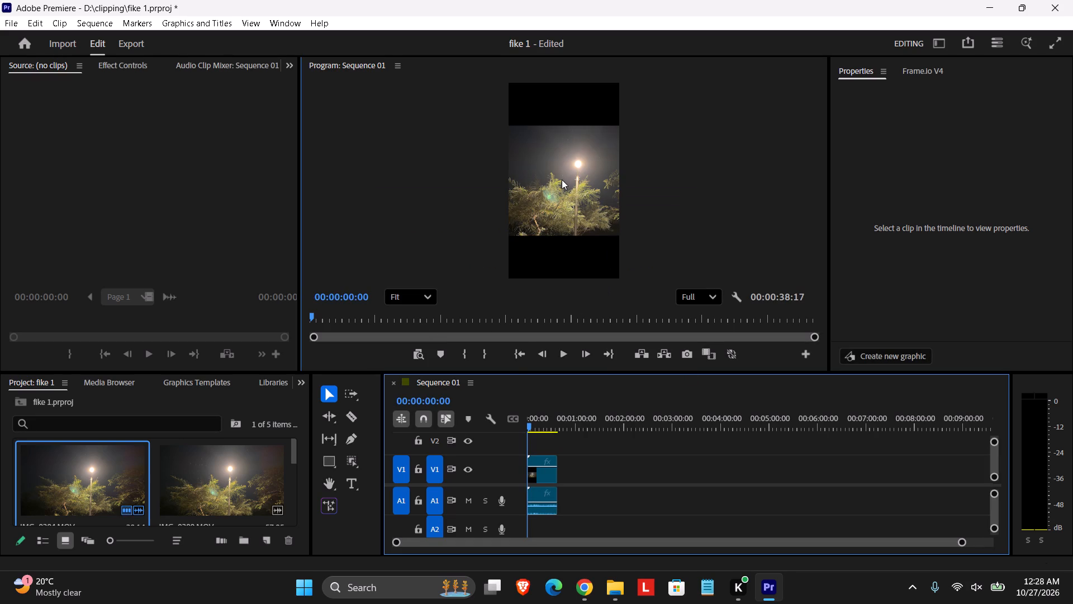
left_click(545, 480)
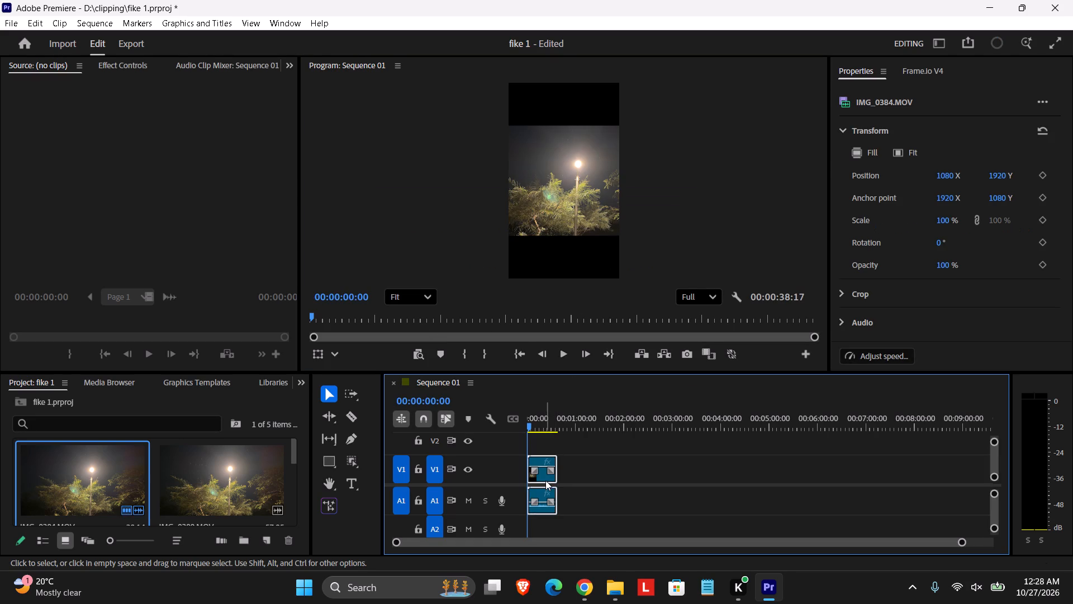
left_click_drag(950, 220, 925, 227)
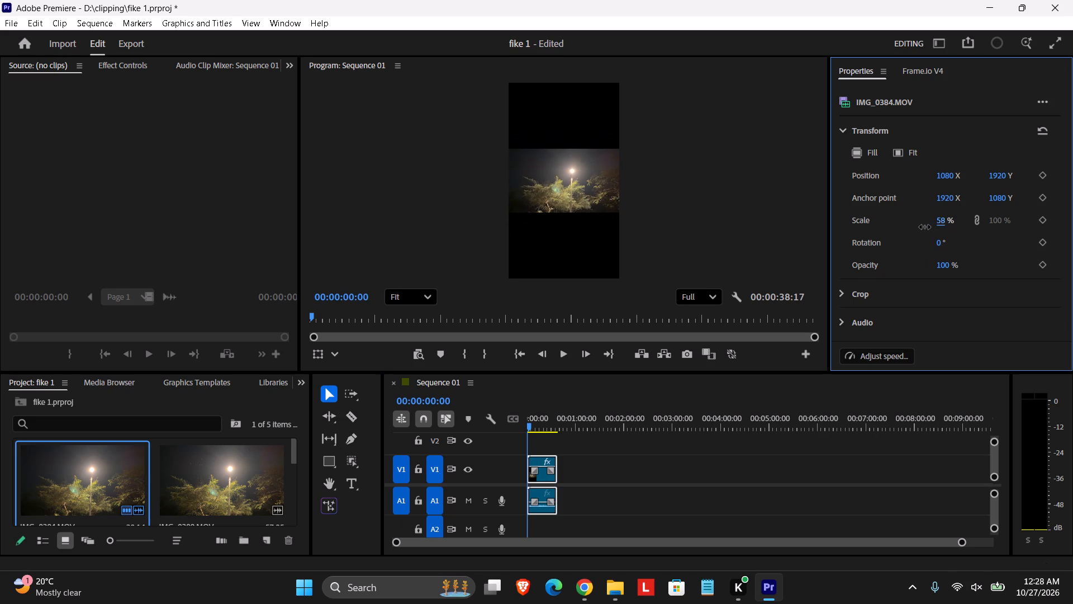
left_click_drag(925, 227, 928, 229)
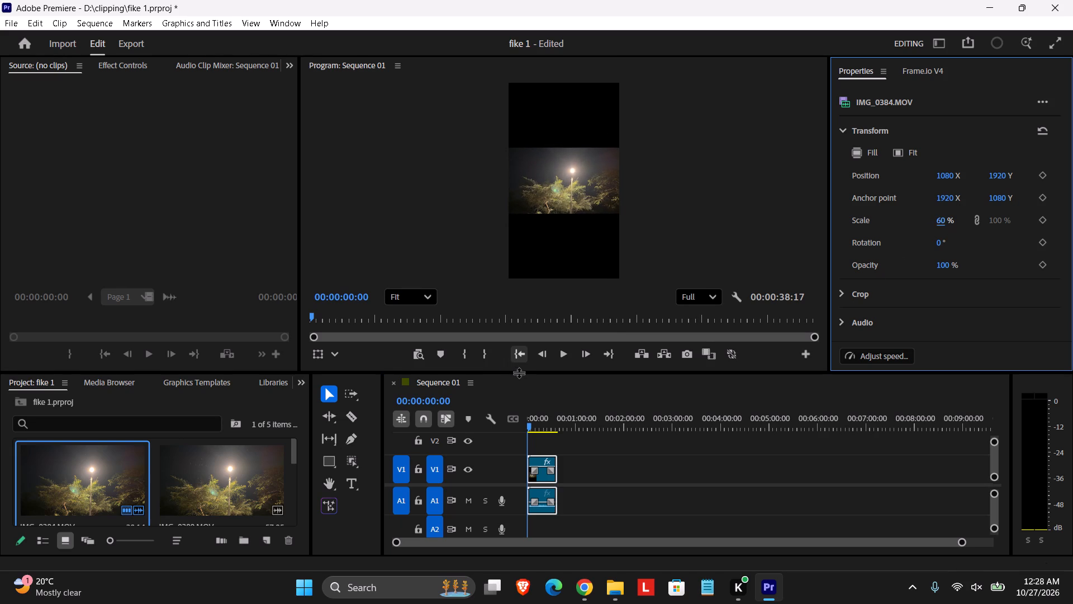
Play the scaled clip in a temporarily enlarged Program monitor to examine its picture.
left_click_drag(519, 372, 550, 603)
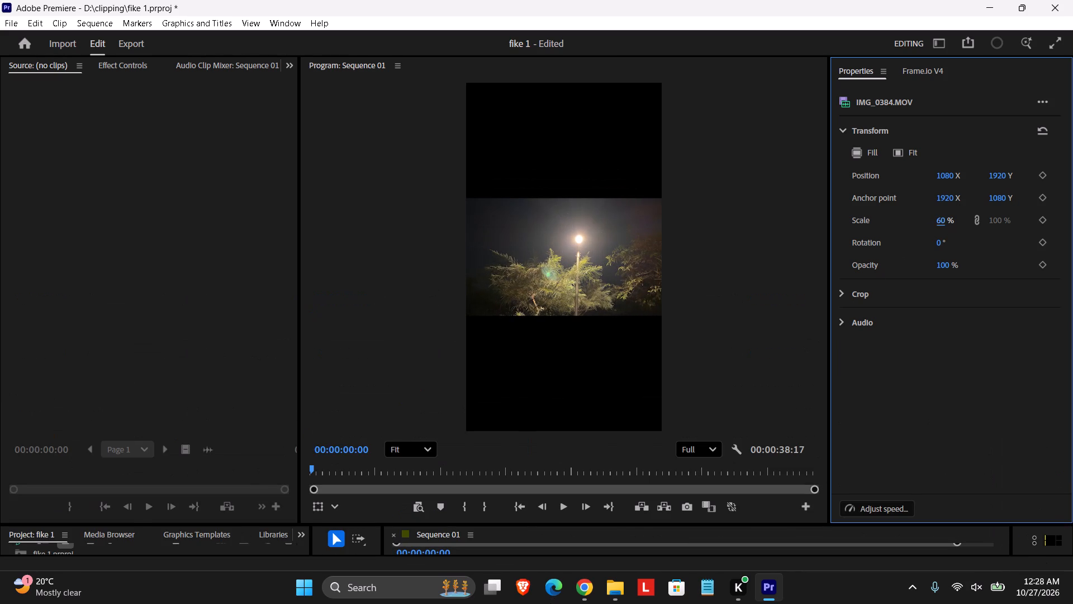
key("space")
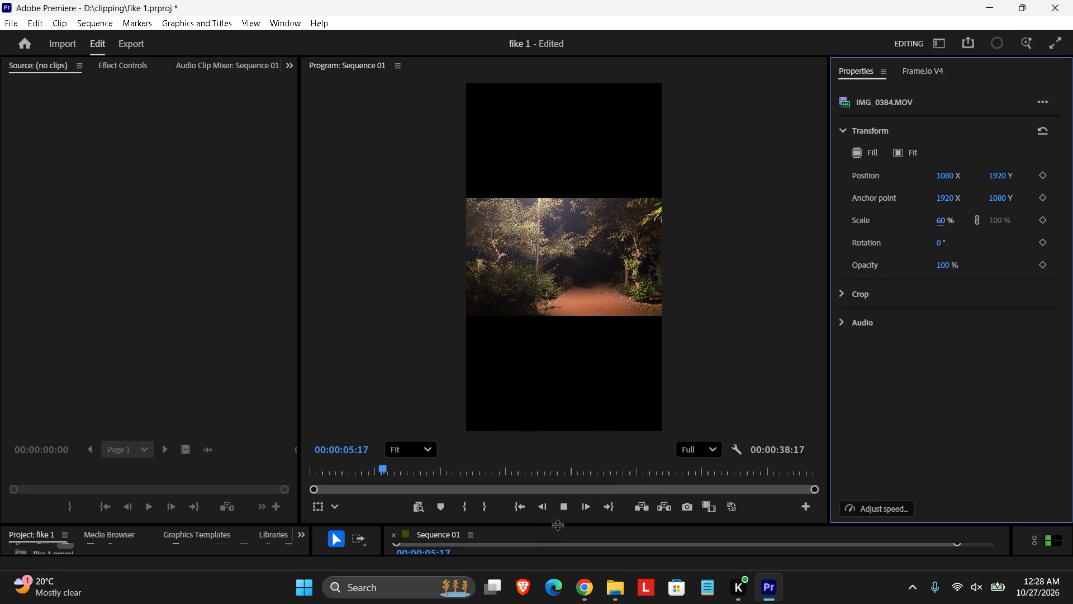
left_click_drag(557, 525, 577, 416)
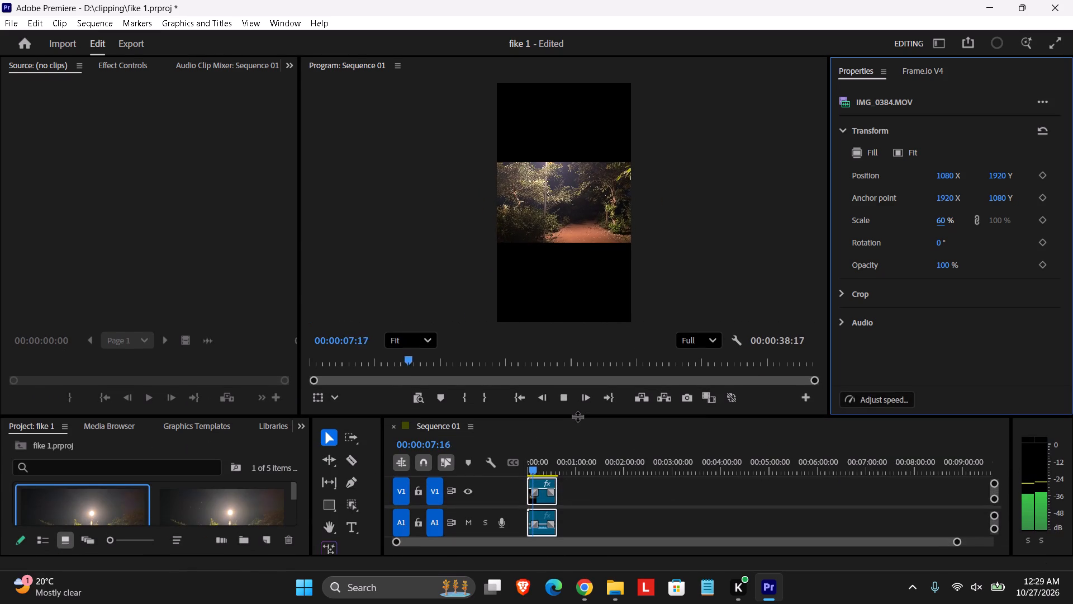
Open IMG_0384.MOV in the Source monitor and play it and the sequence to compare their picture quality.
left_click_drag(106, 498, 159, 209)
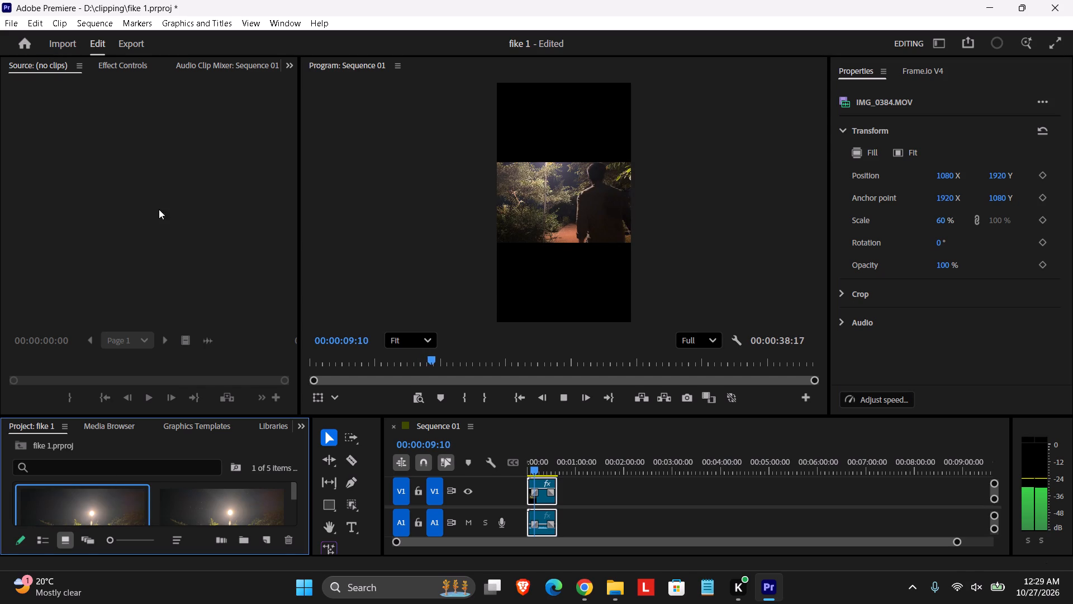
left_click(146, 400)
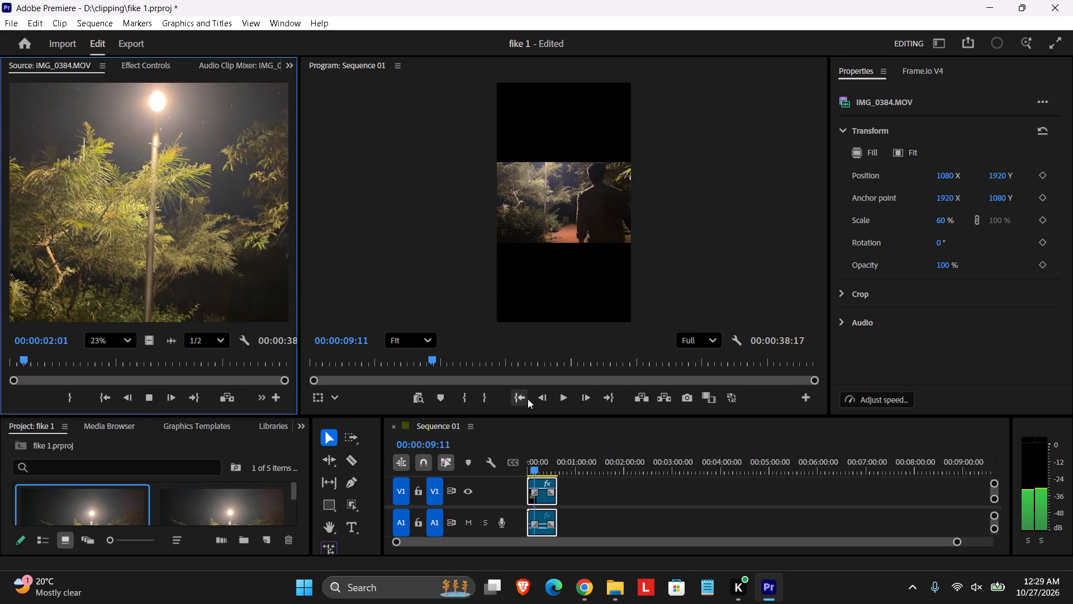
left_click(563, 400)
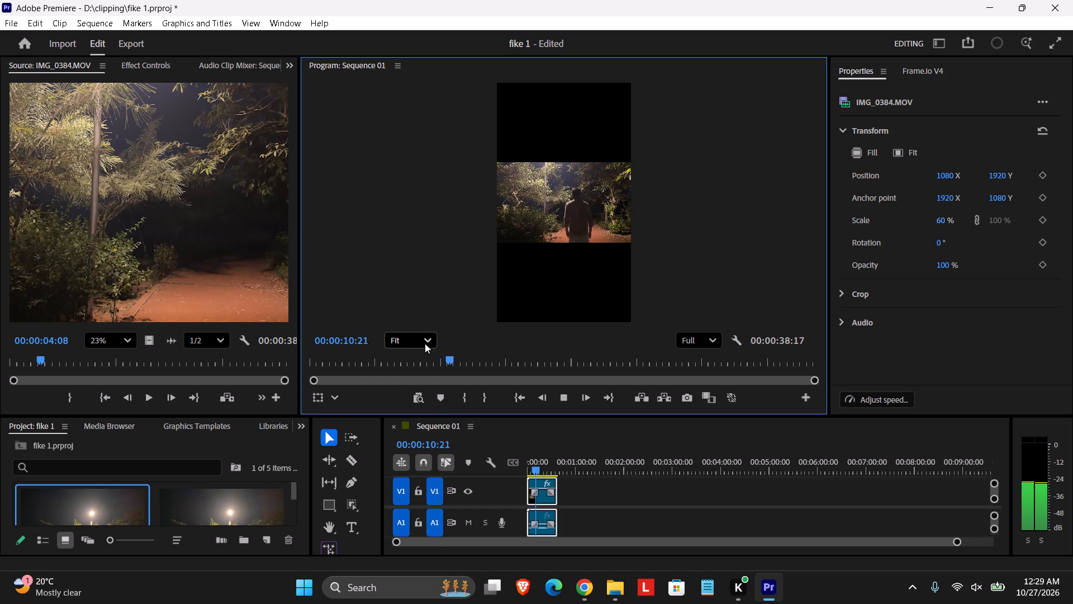
View the Program monitor at 75% and replay the sequence from its start, comparing its detail with the source clip.
left_click(425, 343)
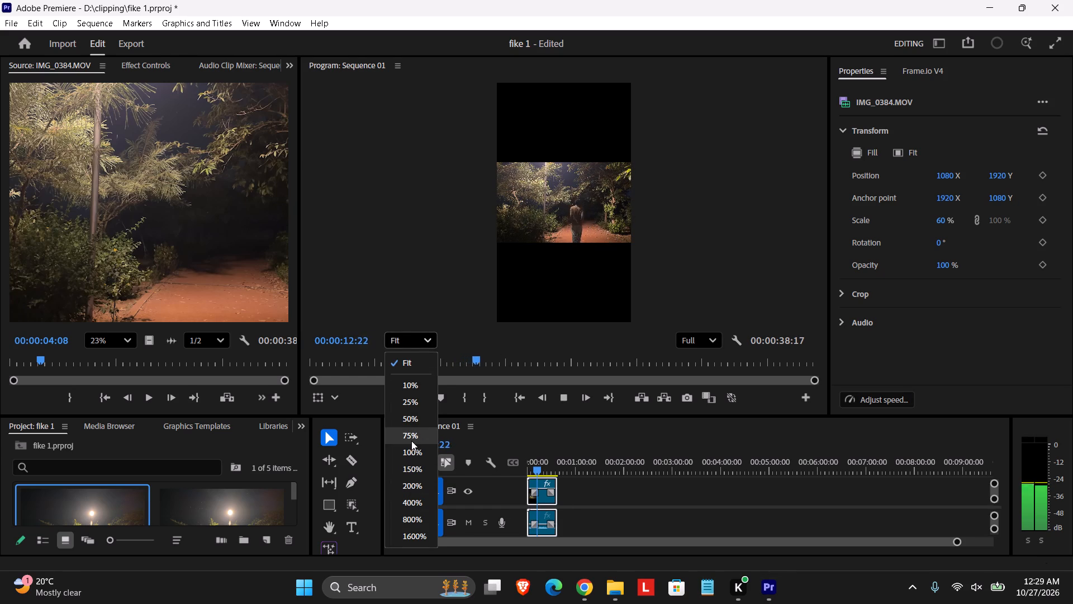
left_click(411, 441)
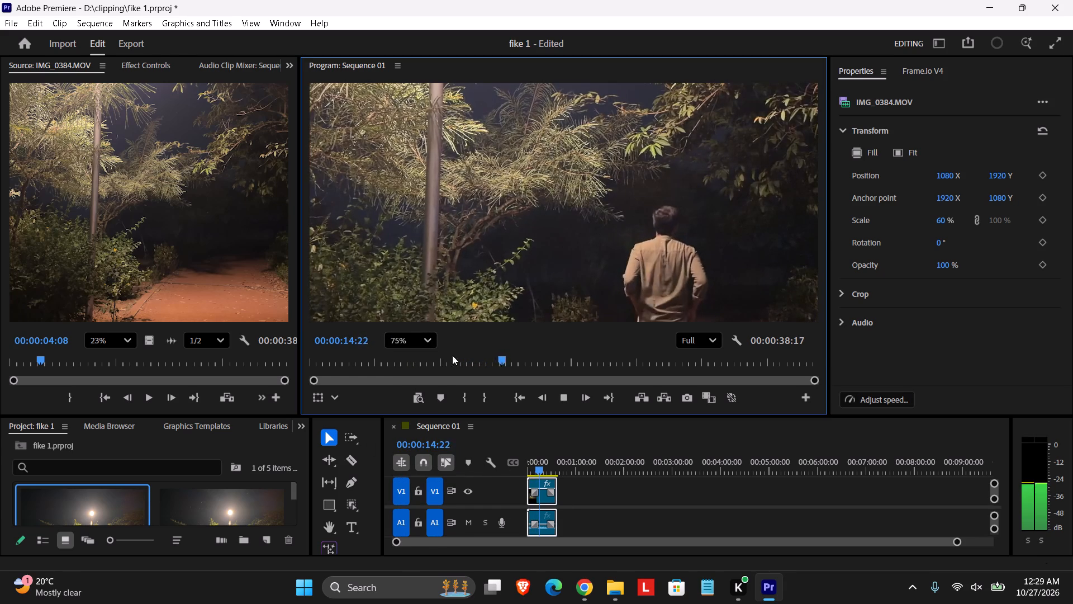
left_click_drag(509, 360, 333, 362)
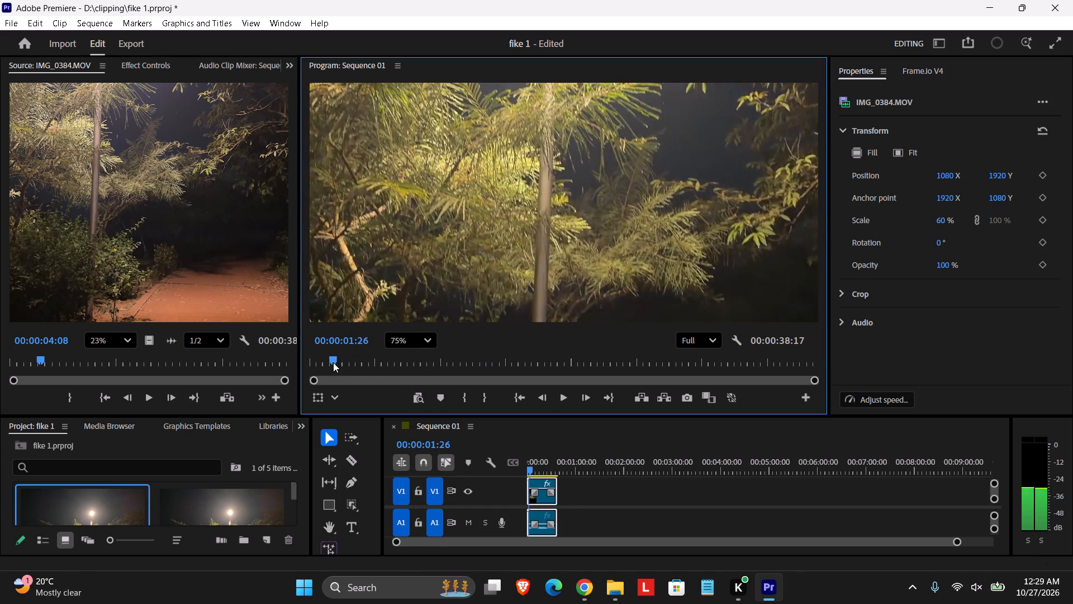
left_click_drag(333, 362, 262, 348)
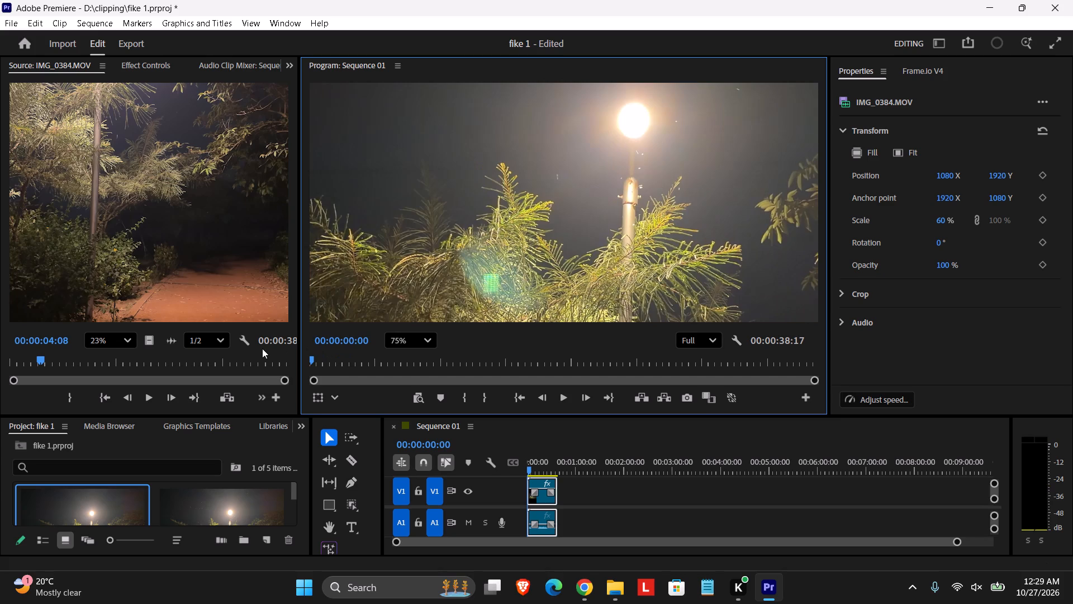
key("space")
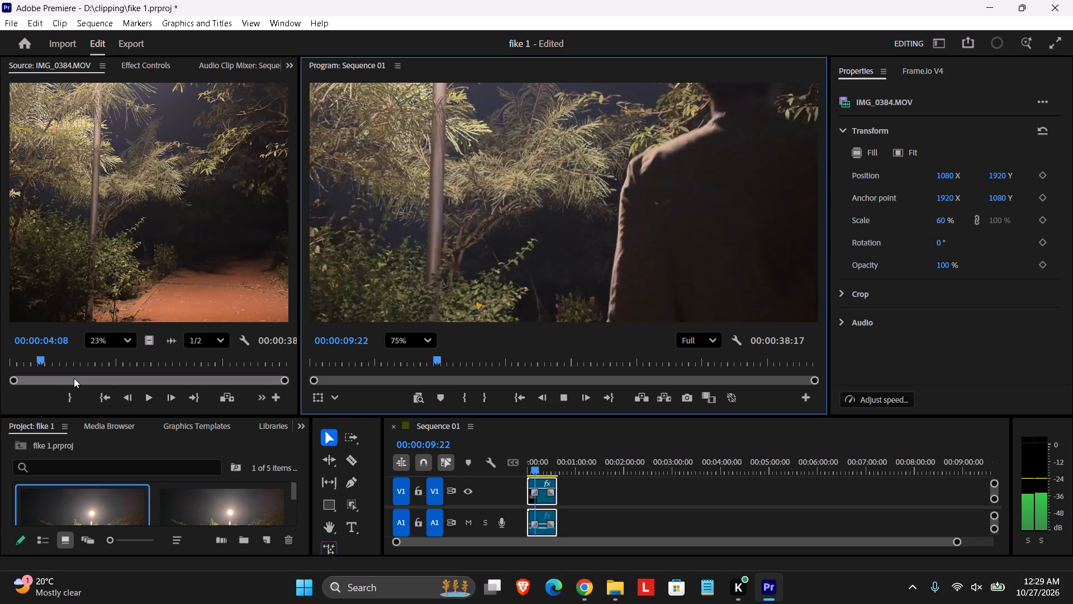
left_click(146, 399)
left_click(146, 399)
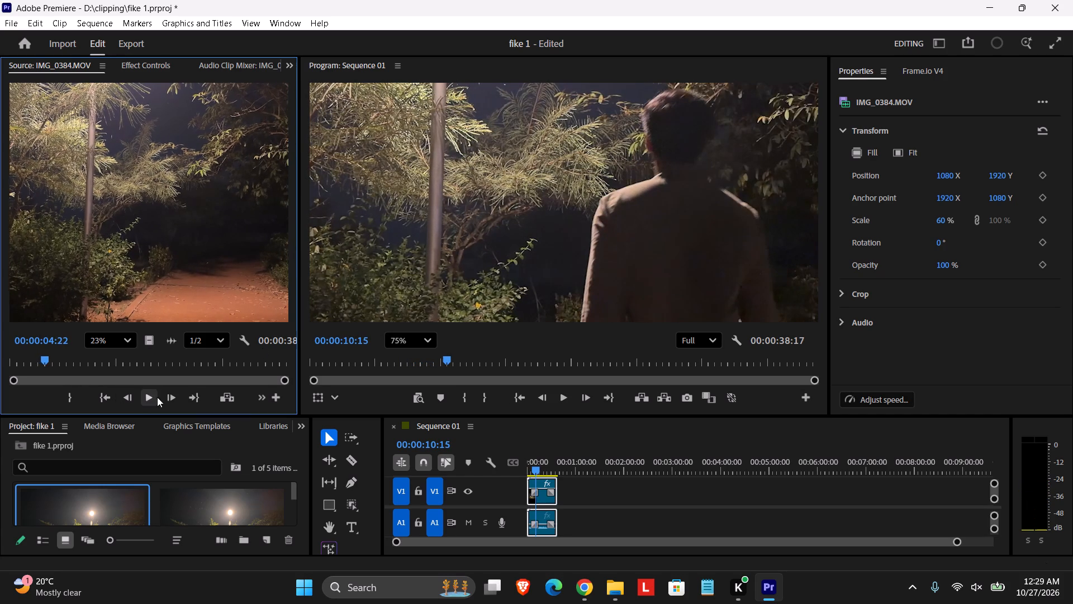
left_click(539, 402)
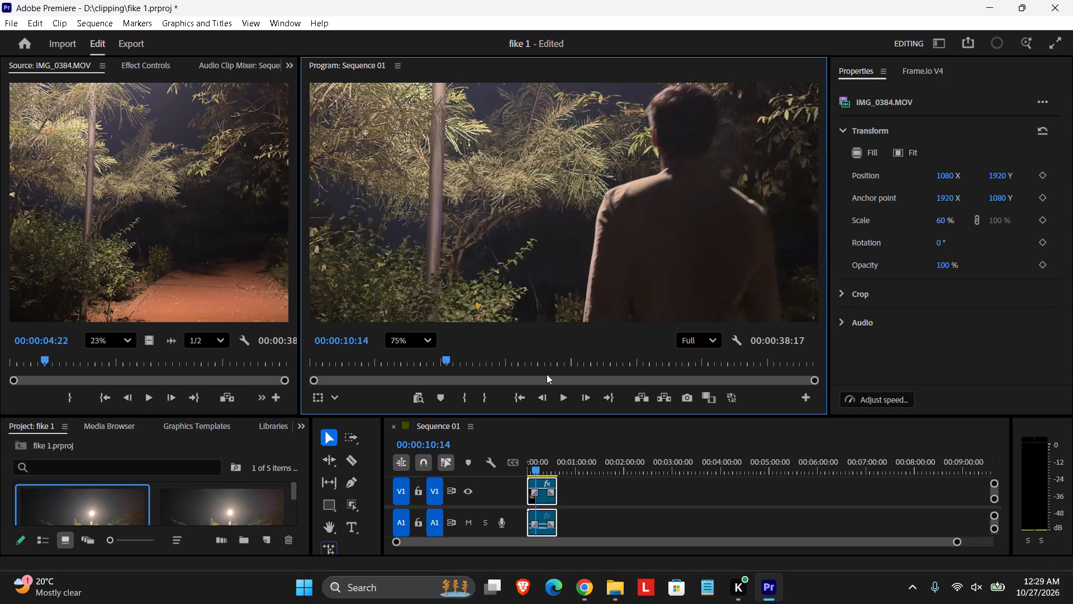
left_click(553, 399)
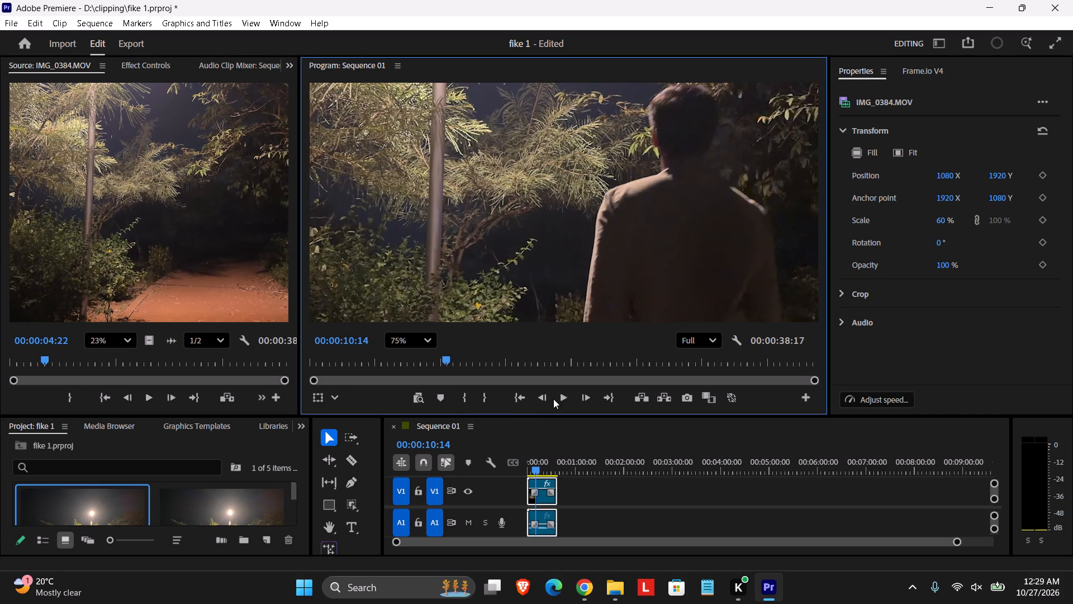
left_click(560, 398)
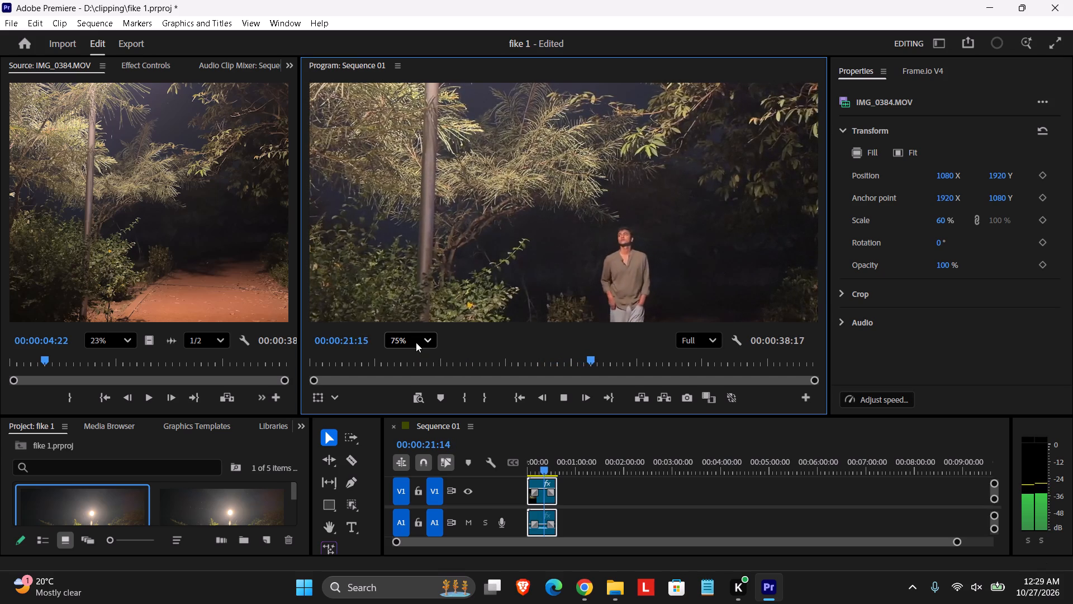
Set the Program monitor magnification to 10% and examine the playing clip at closer and wider views.
left_click(416, 342)
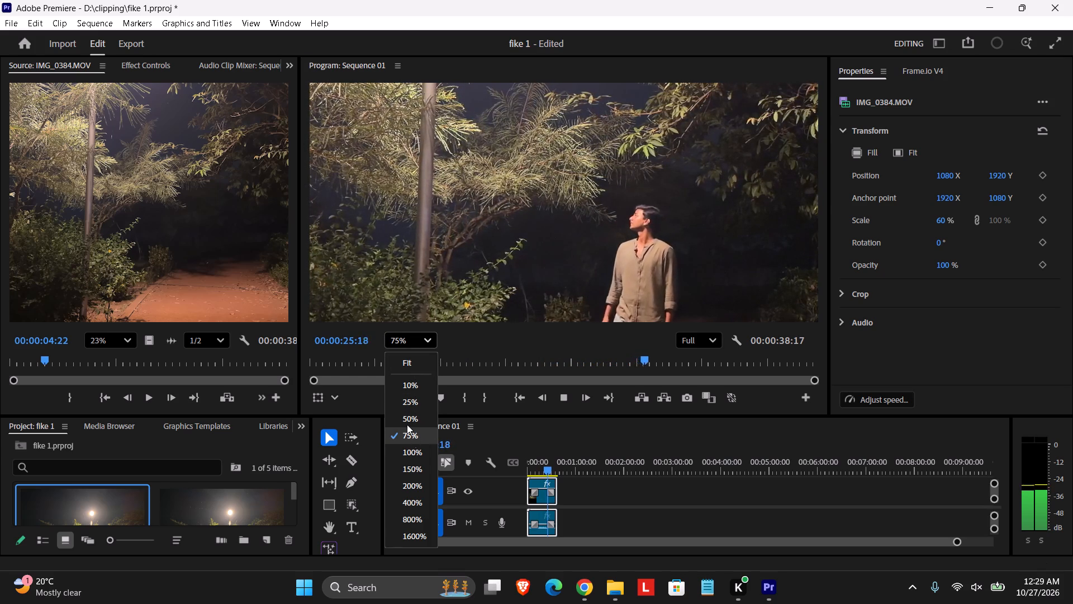
left_click(409, 390)
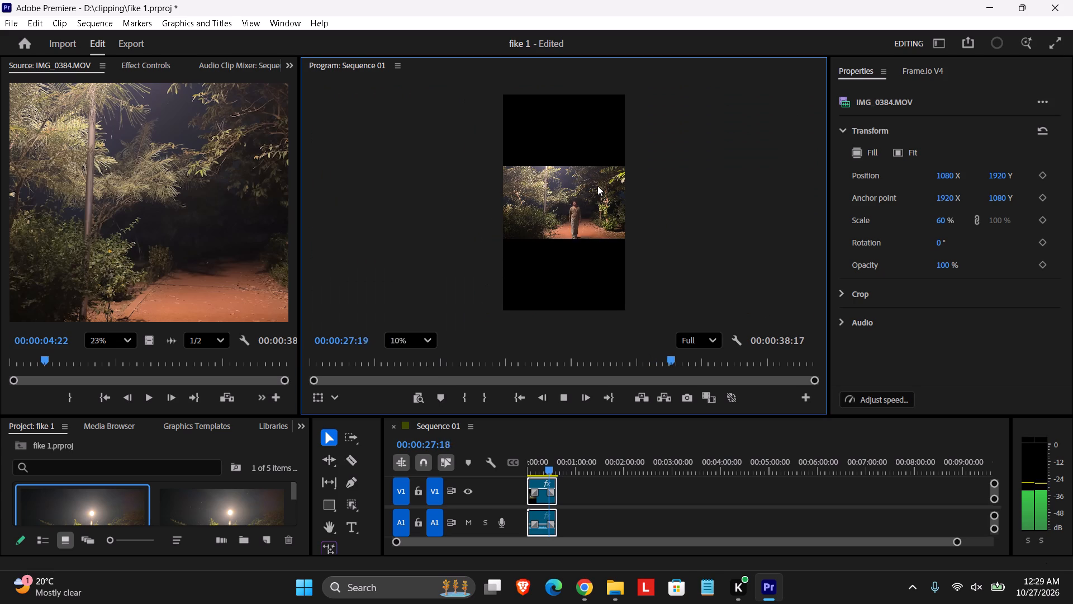
scroll(599, 185, "up", 15)
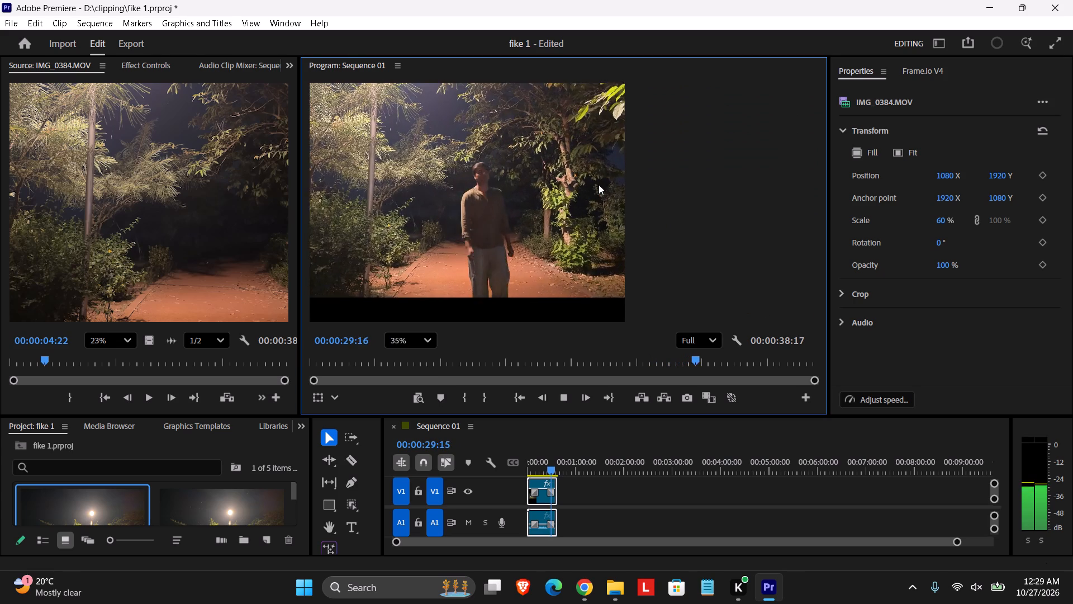
scroll(599, 185, "down", 12, "ctrl")
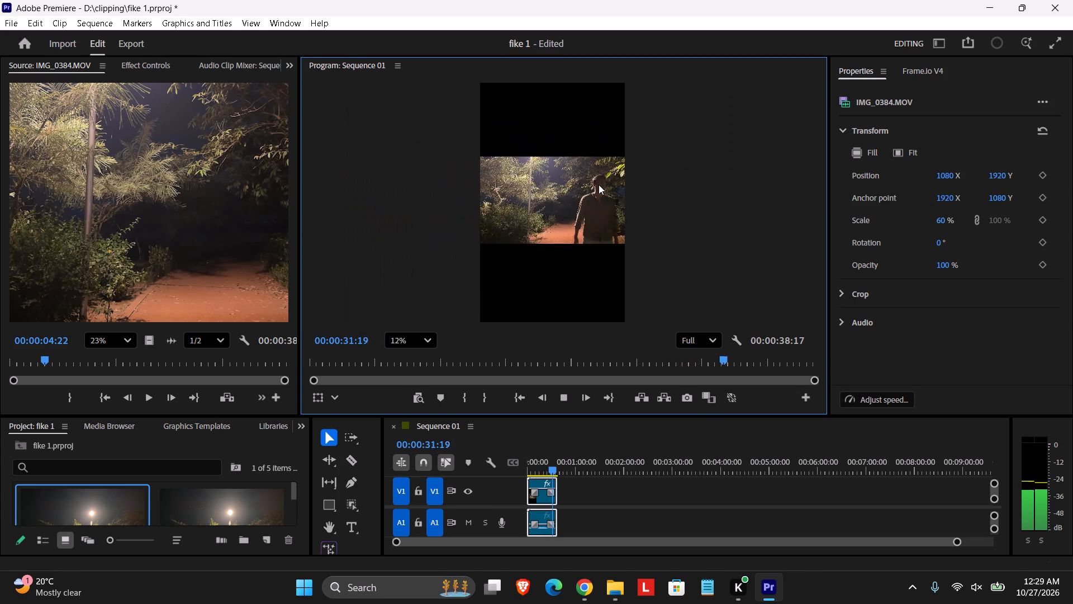
scroll(599, 185, "down", 3, "ctrl")
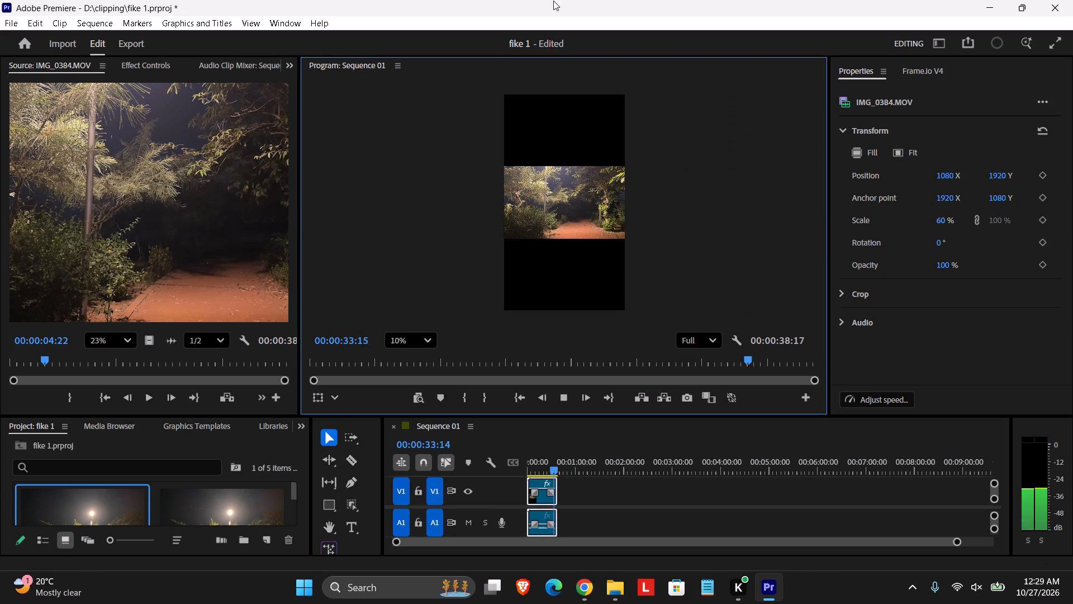
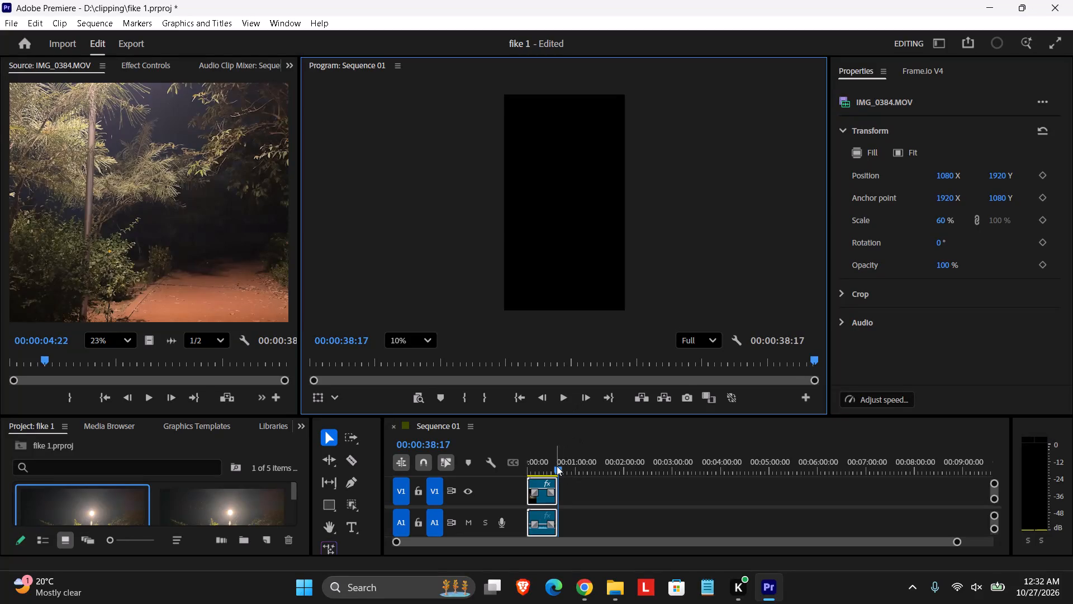
Replay the first seconds of the sequence from its start at full playback resolution to examine the picture.
left_click_drag(557, 466, 503, 469)
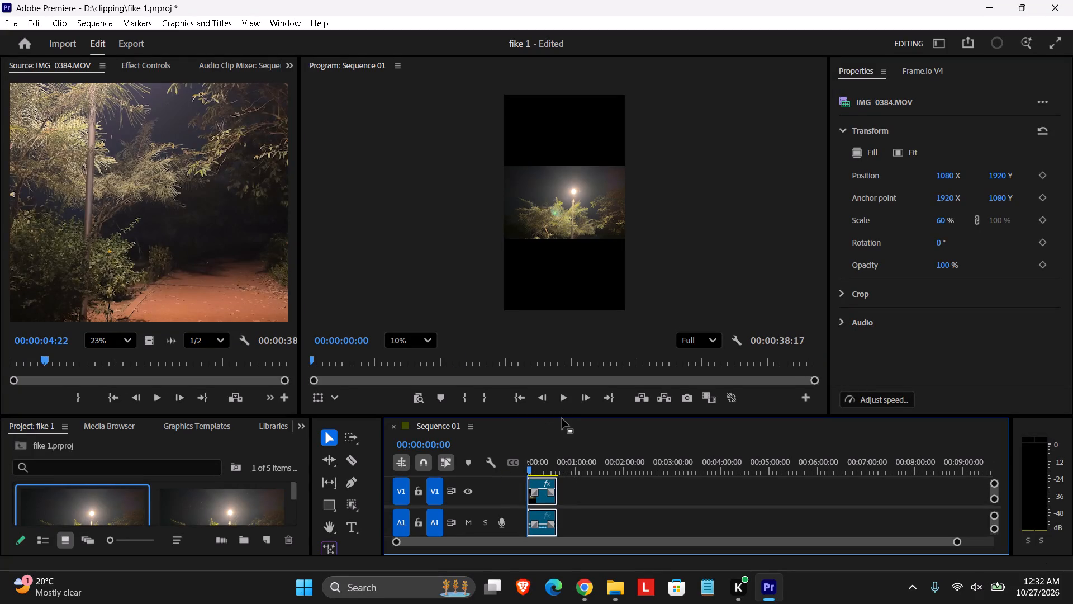
left_click(562, 418)
left_click_drag(542, 414, 545, 436)
left_click_drag(545, 436, 549, 444)
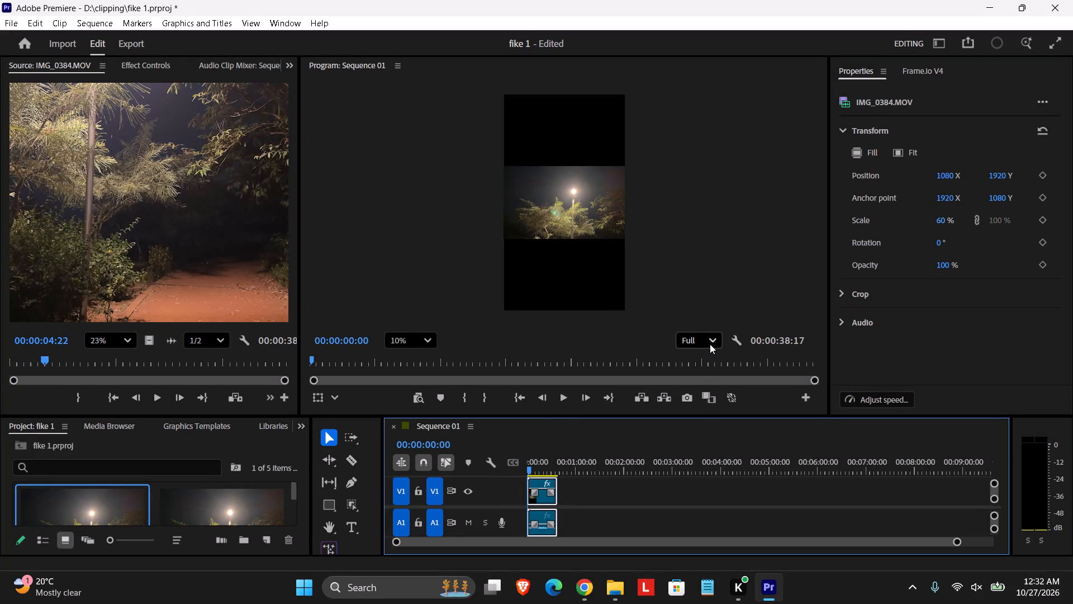
left_click(710, 344)
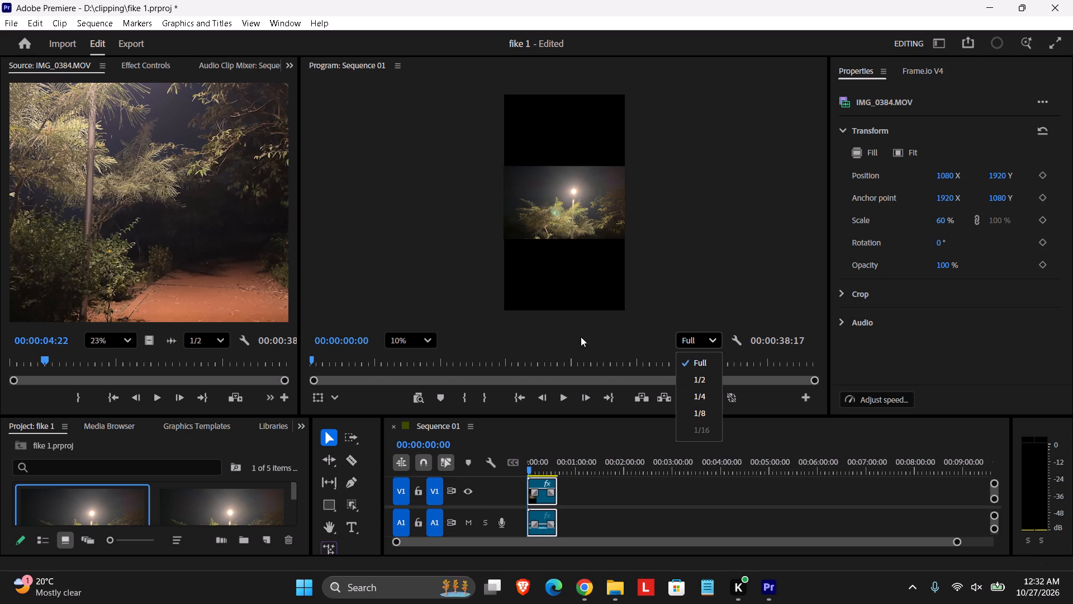
left_click(562, 398)
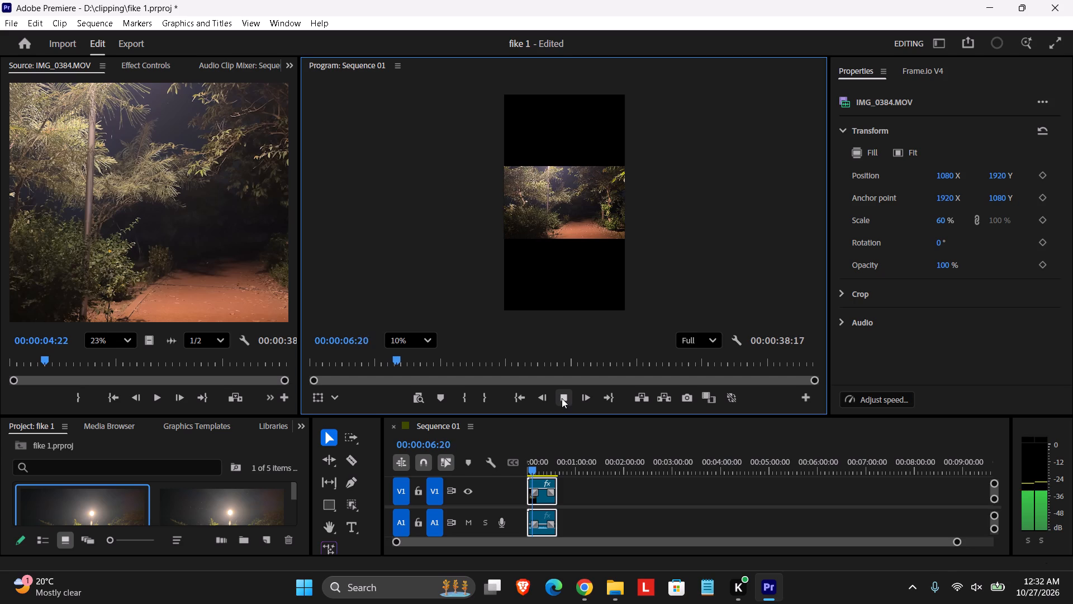
left_click(562, 398)
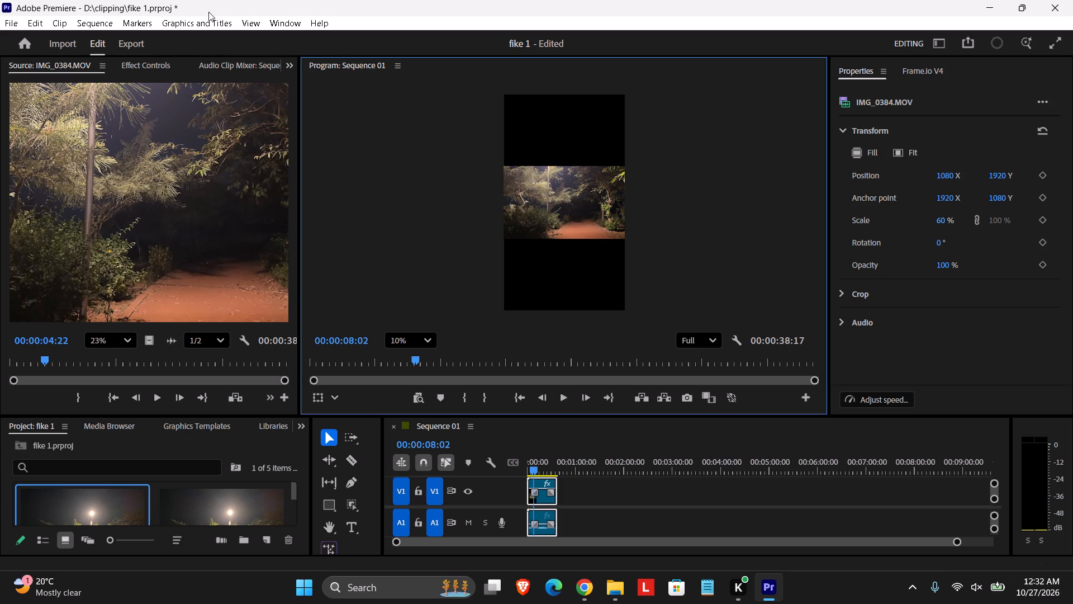
Switch to the Color workspace.
left_click(293, 20)
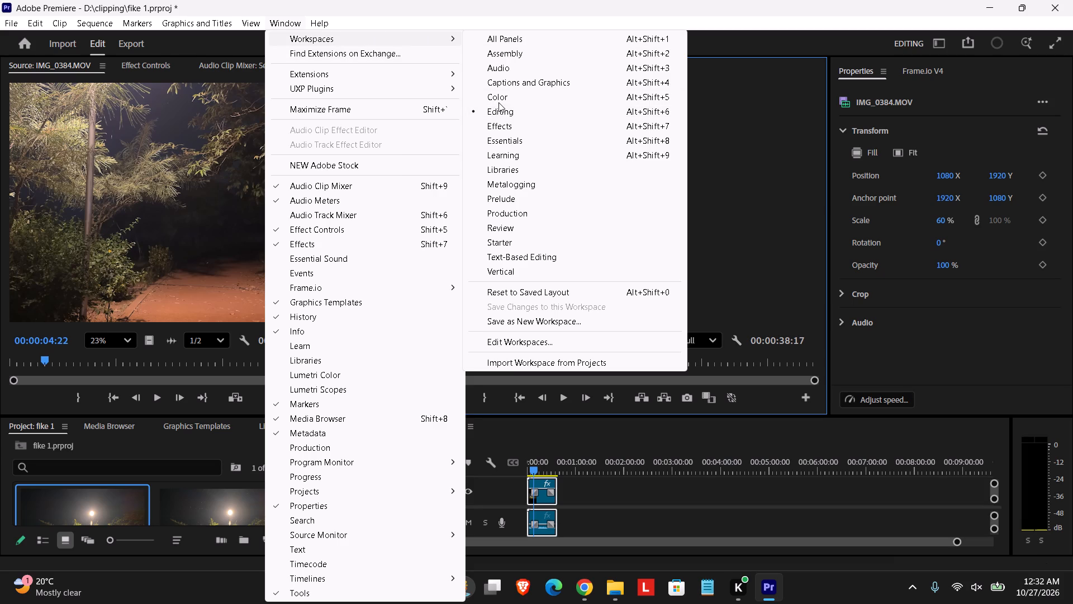
left_click(499, 102)
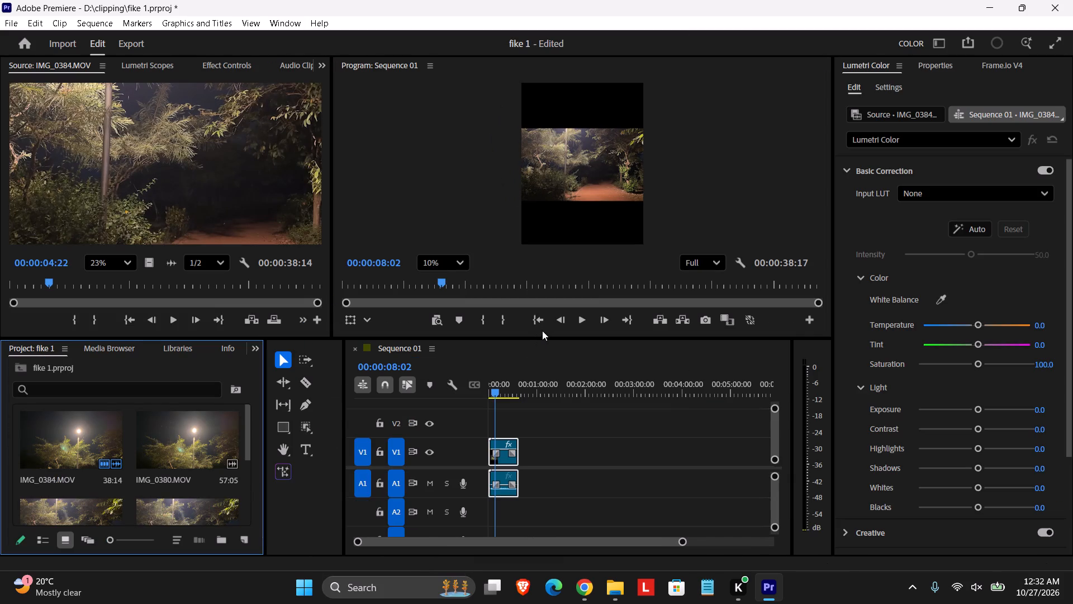
Set the Program monitor magnification to Fit and enlarge the monitors by shrinking the timeline area.
left_click(451, 262)
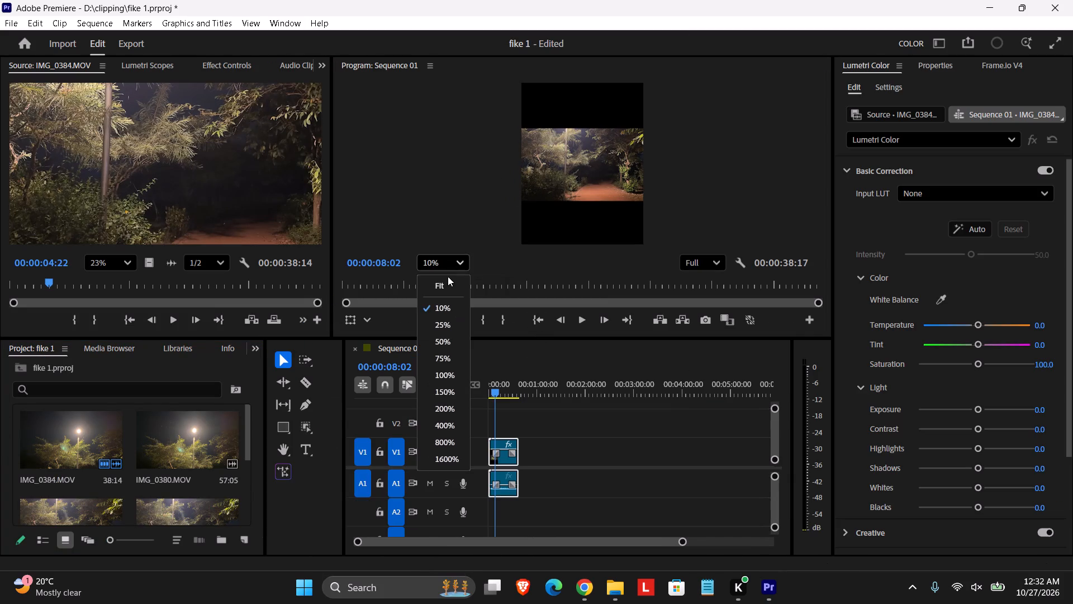
left_click(446, 277)
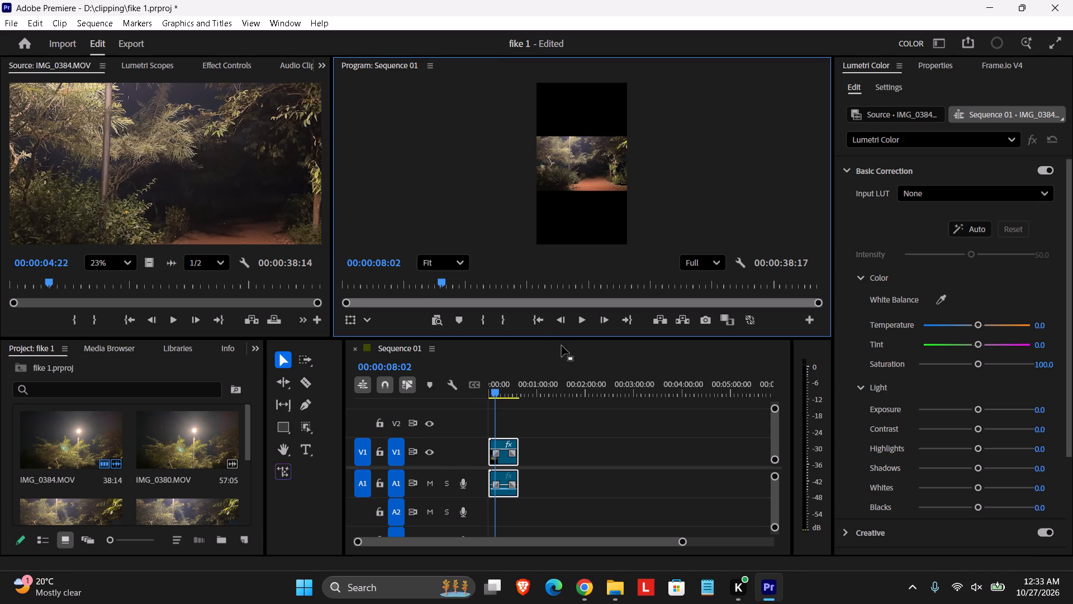
left_click_drag(563, 338, 571, 339)
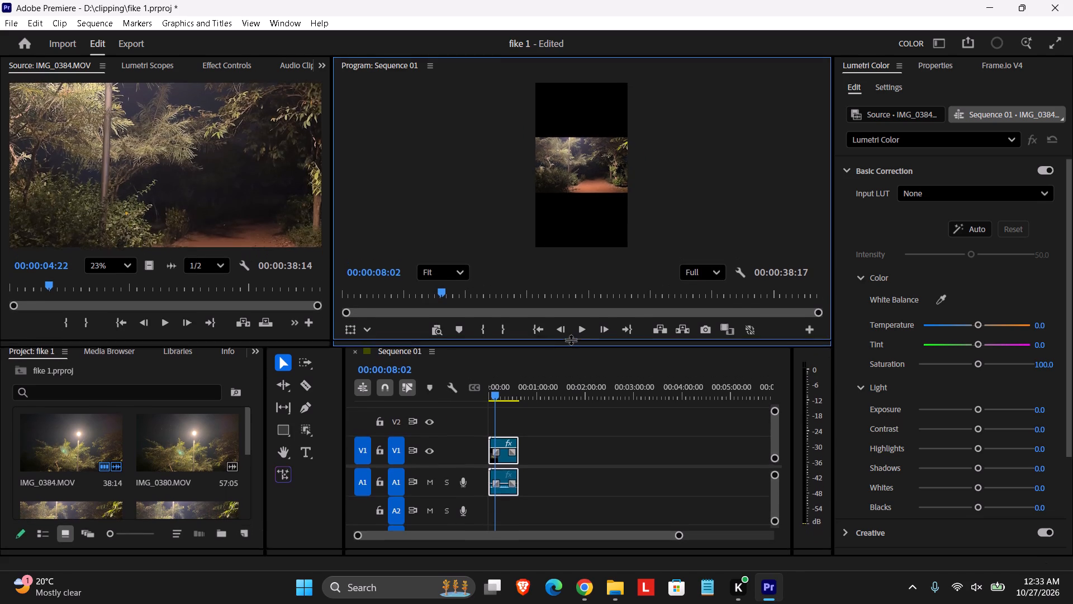
left_click_drag(571, 339, 569, 551)
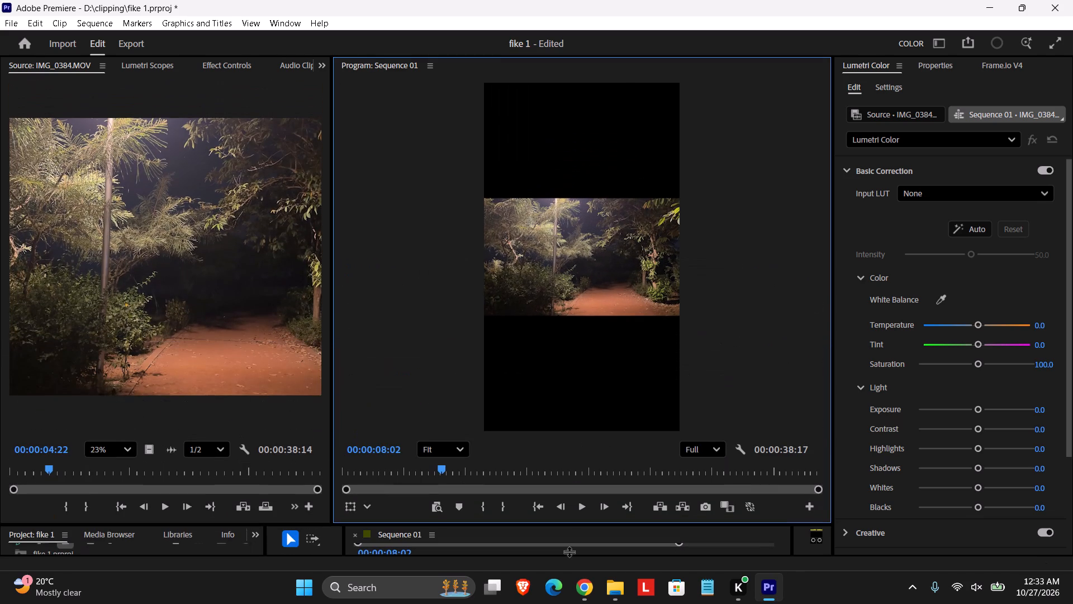
left_click_drag(569, 551, 563, 577)
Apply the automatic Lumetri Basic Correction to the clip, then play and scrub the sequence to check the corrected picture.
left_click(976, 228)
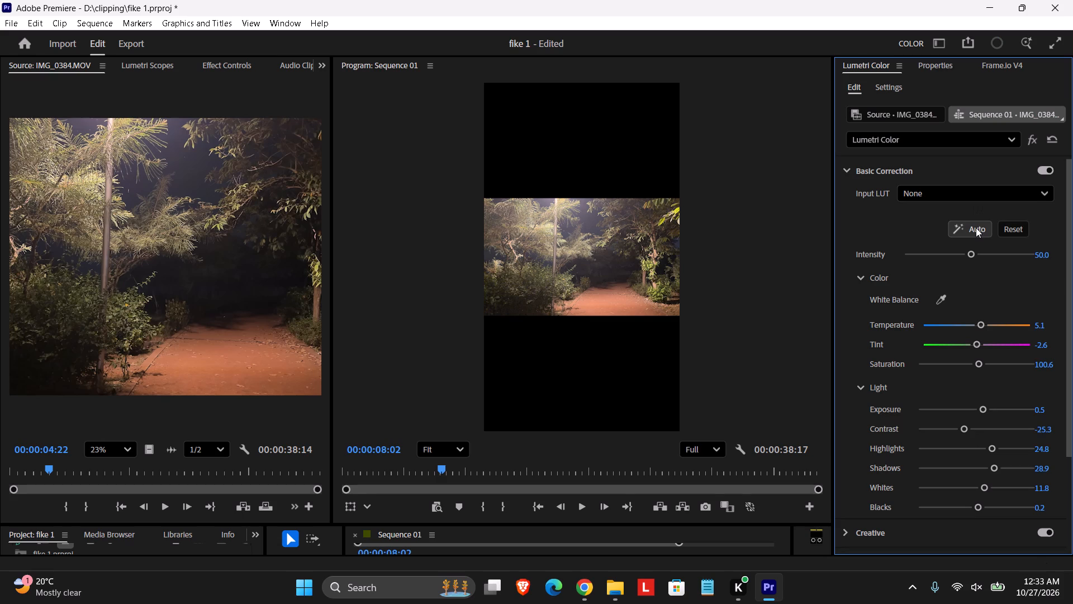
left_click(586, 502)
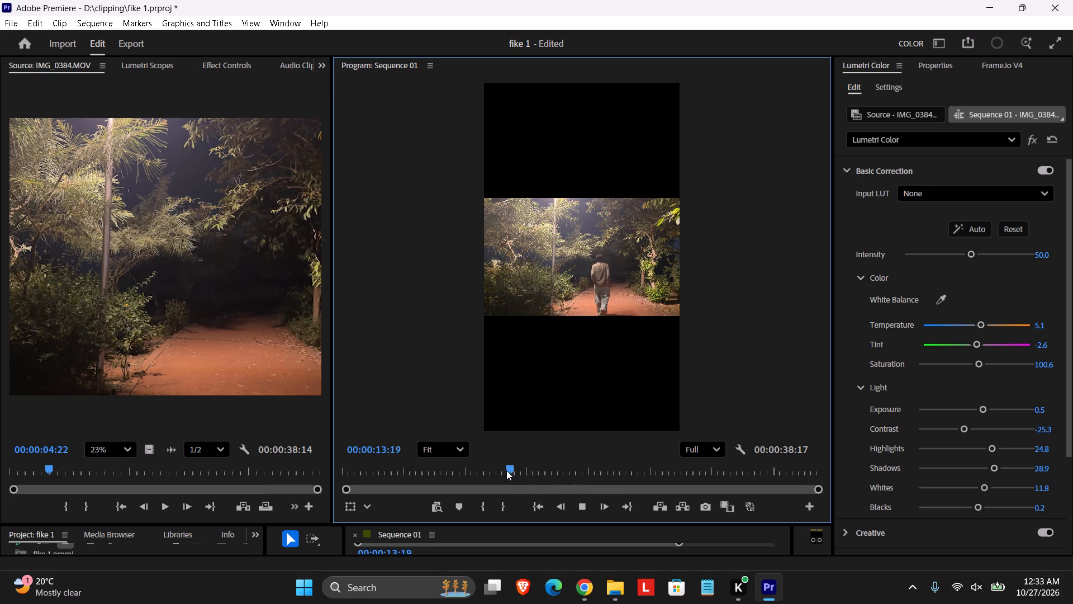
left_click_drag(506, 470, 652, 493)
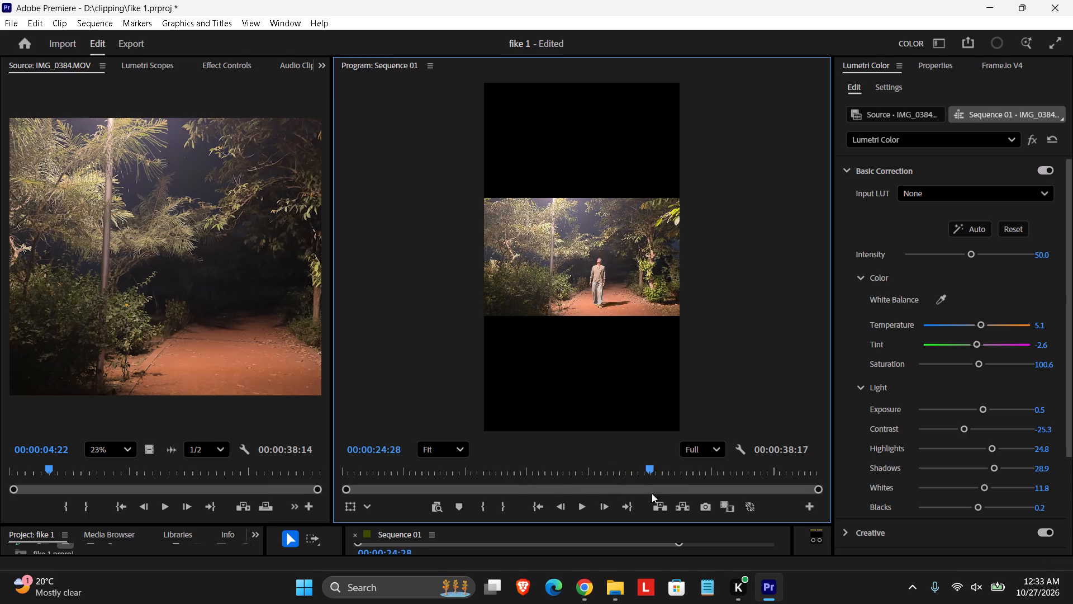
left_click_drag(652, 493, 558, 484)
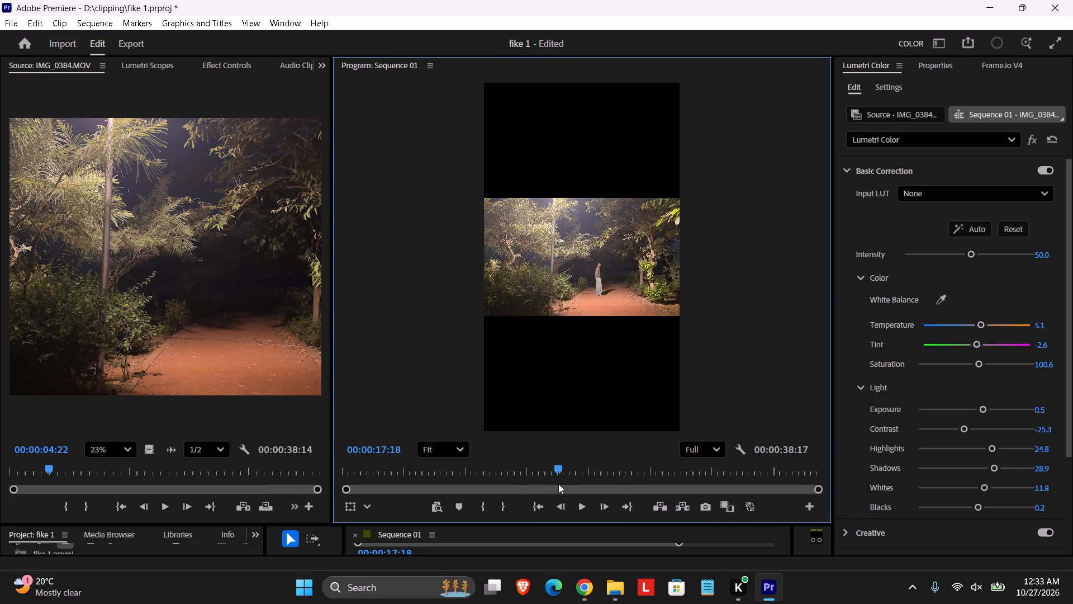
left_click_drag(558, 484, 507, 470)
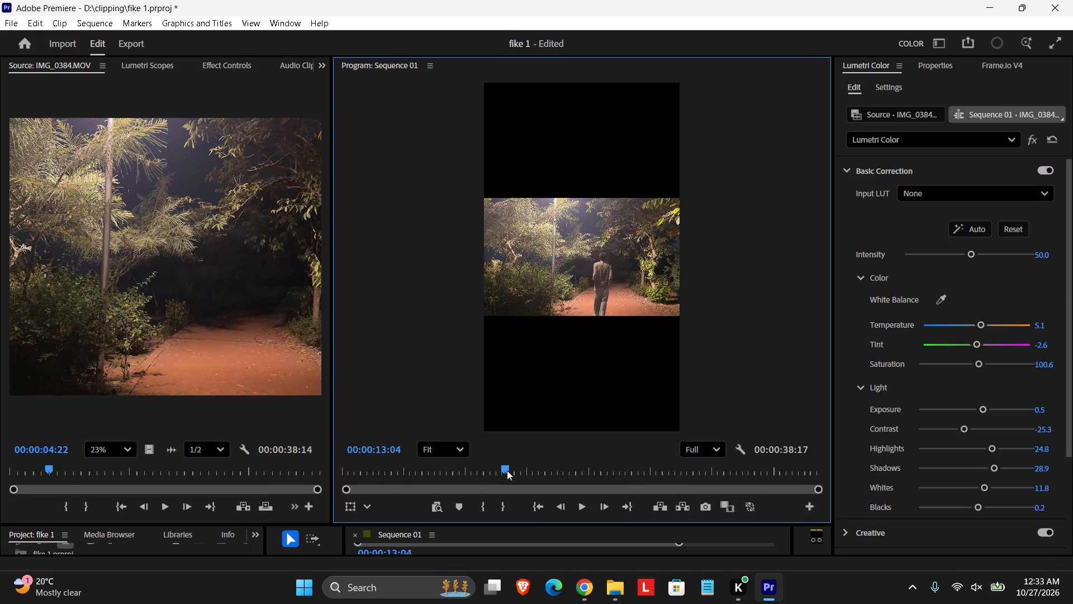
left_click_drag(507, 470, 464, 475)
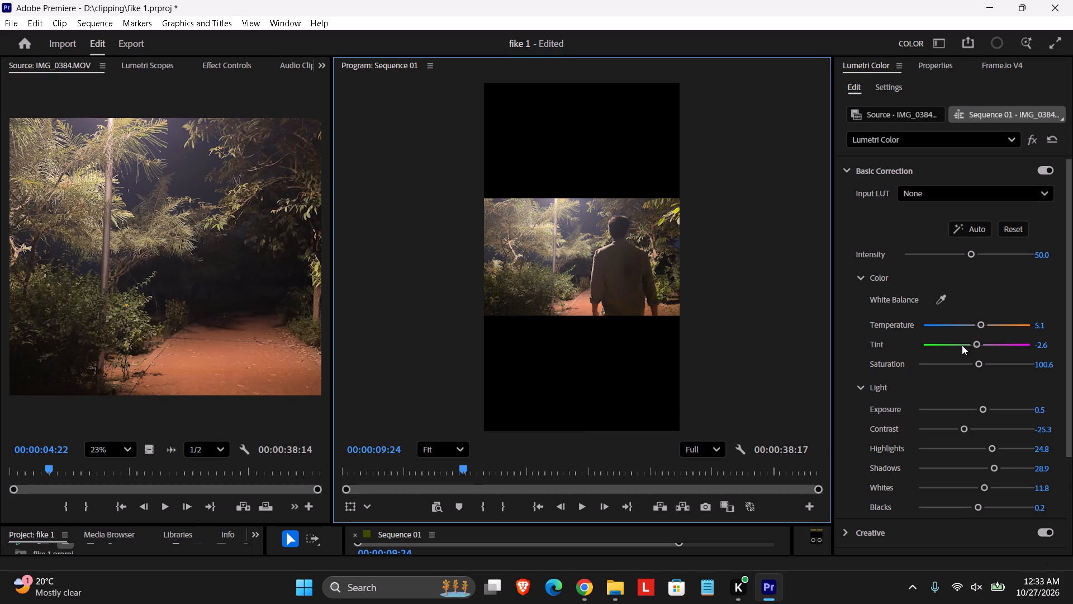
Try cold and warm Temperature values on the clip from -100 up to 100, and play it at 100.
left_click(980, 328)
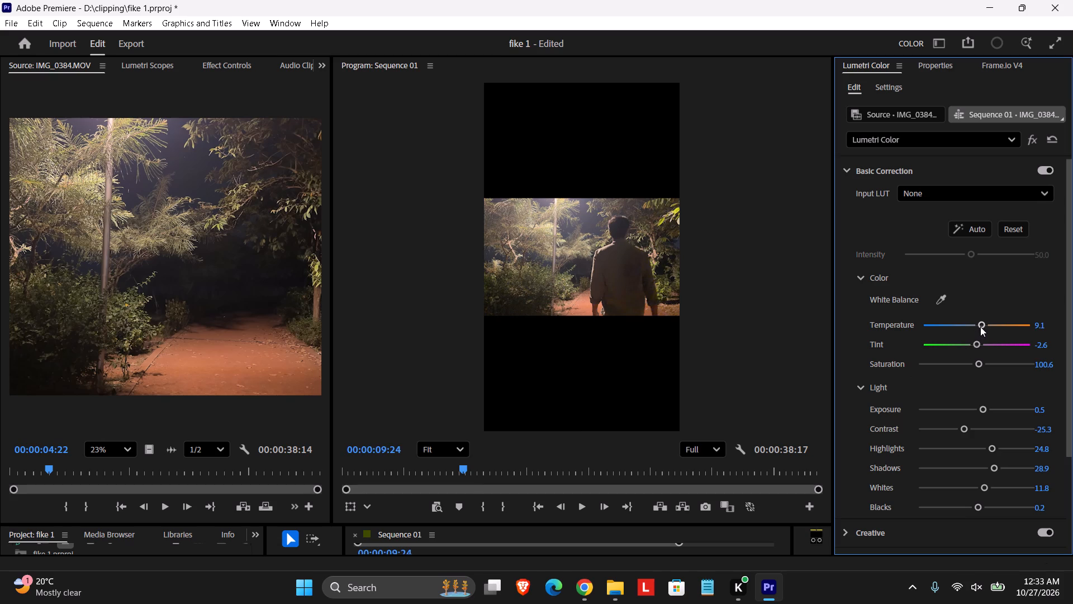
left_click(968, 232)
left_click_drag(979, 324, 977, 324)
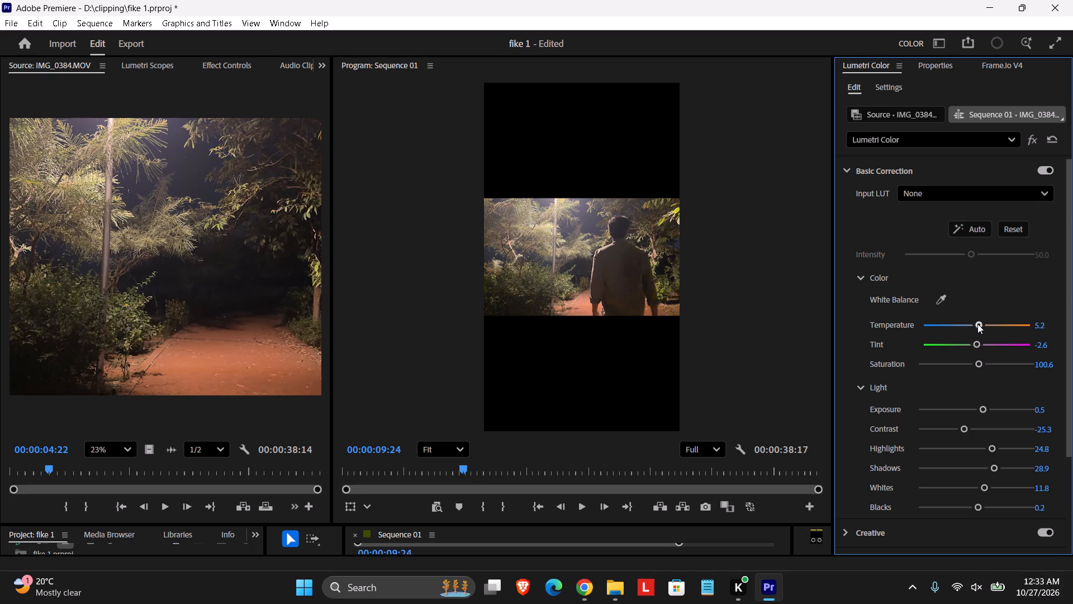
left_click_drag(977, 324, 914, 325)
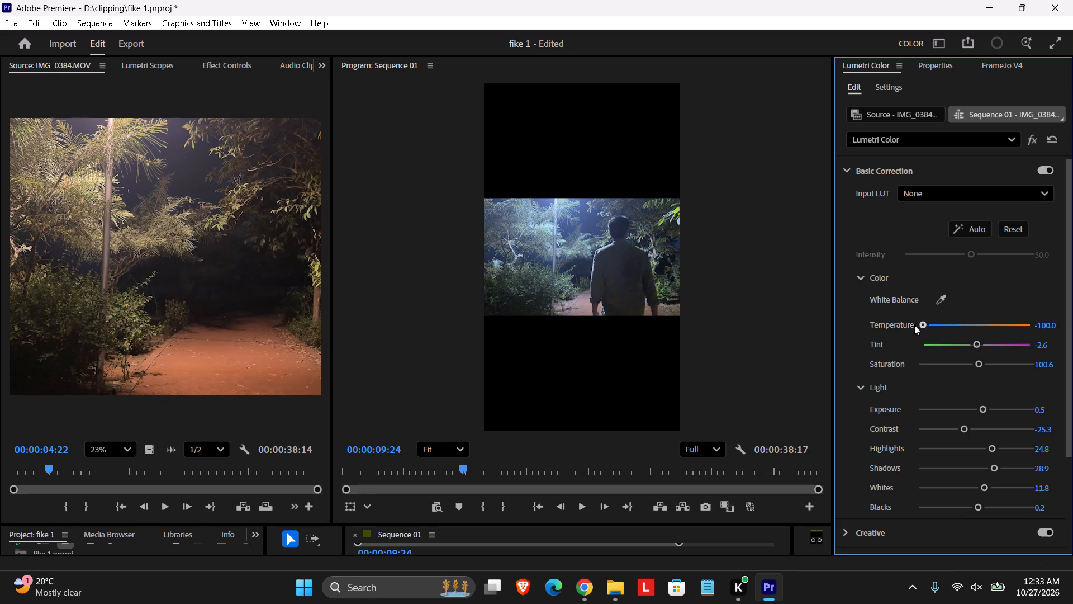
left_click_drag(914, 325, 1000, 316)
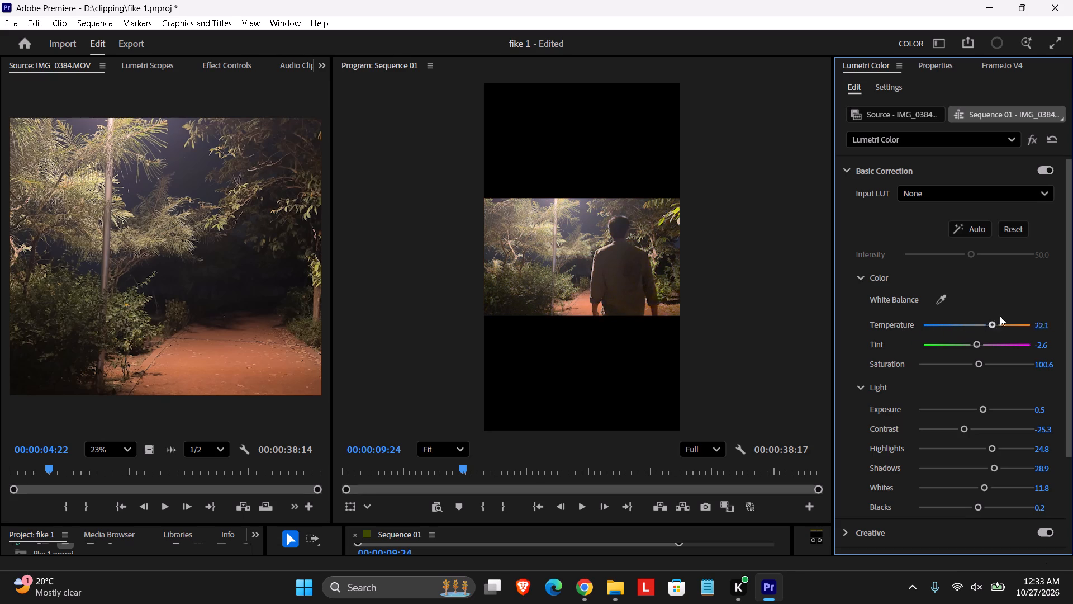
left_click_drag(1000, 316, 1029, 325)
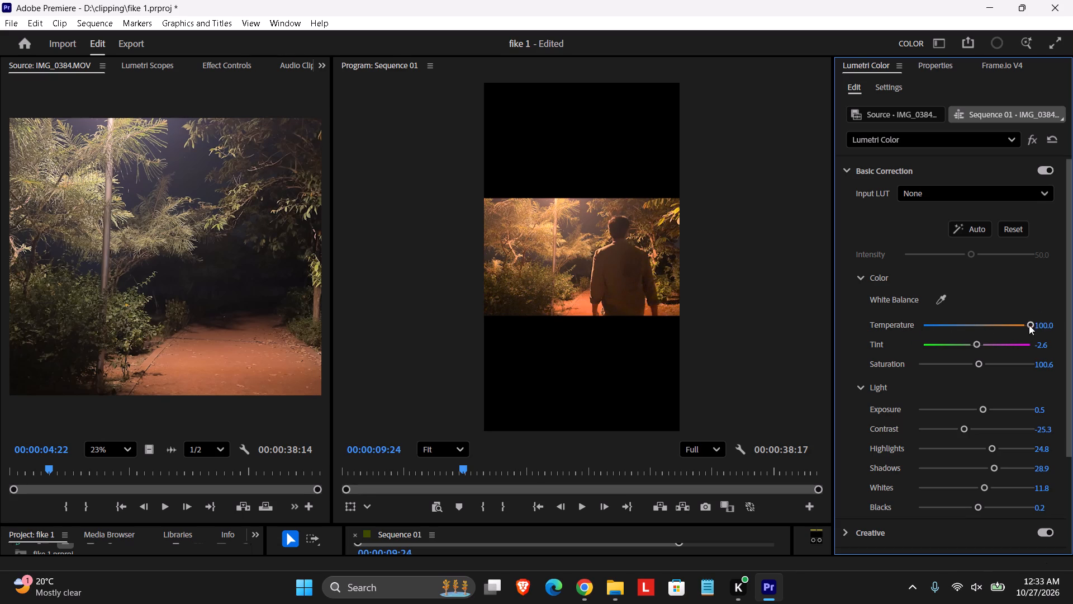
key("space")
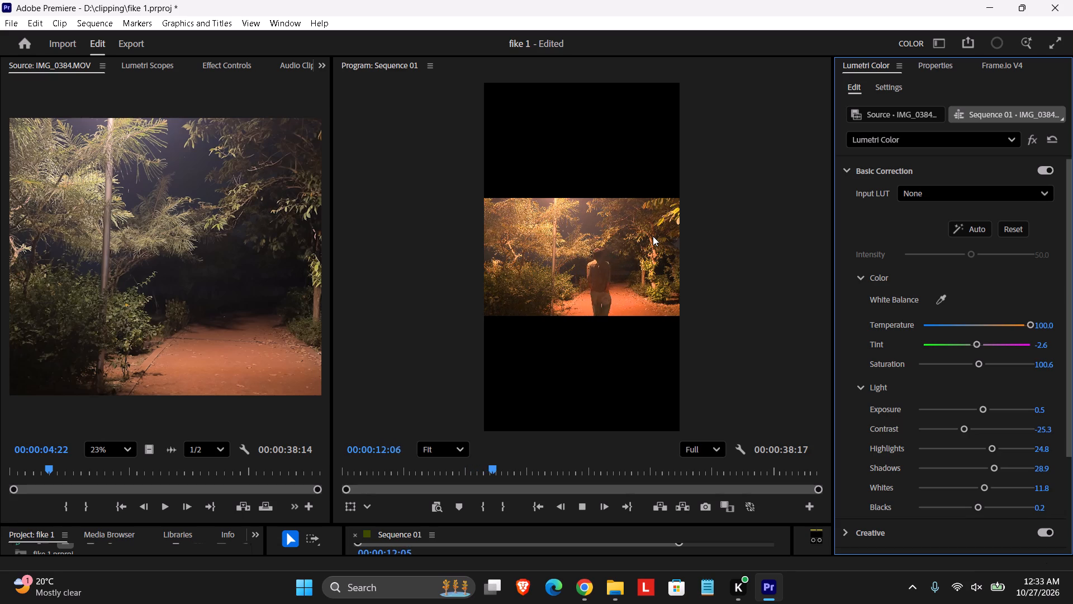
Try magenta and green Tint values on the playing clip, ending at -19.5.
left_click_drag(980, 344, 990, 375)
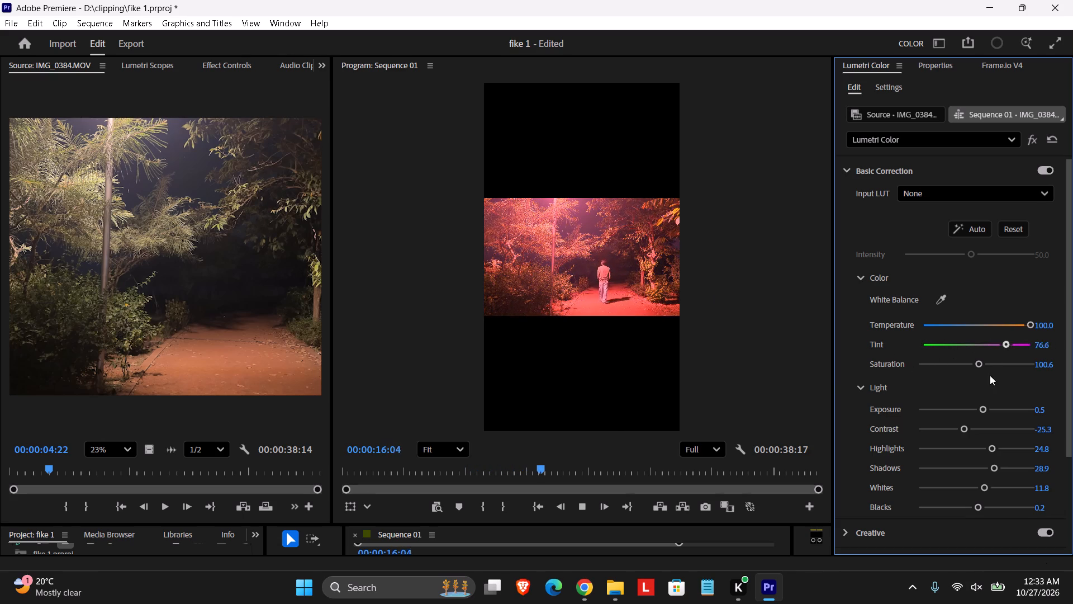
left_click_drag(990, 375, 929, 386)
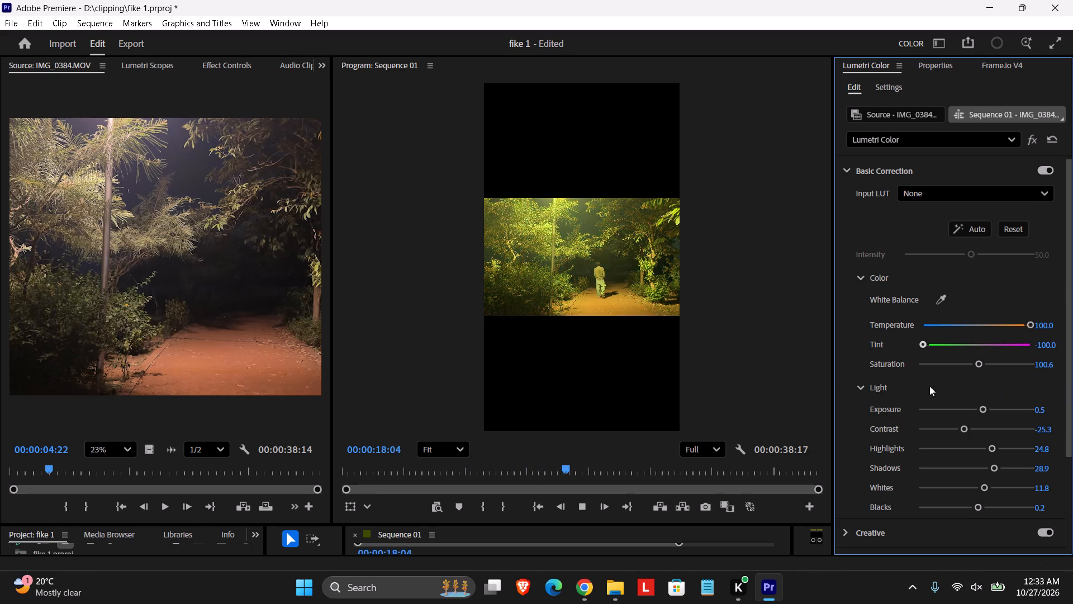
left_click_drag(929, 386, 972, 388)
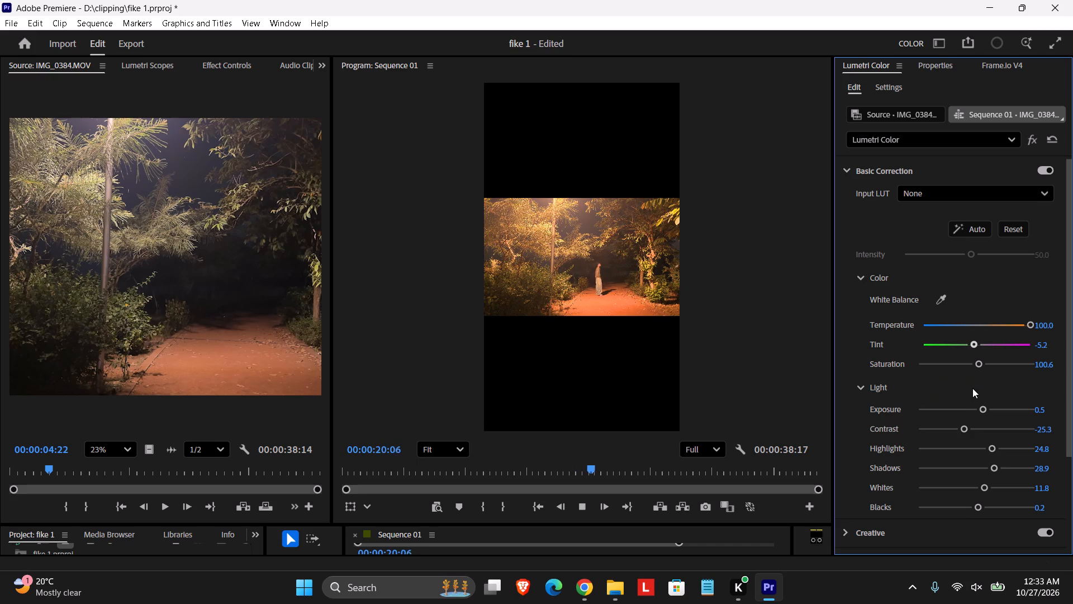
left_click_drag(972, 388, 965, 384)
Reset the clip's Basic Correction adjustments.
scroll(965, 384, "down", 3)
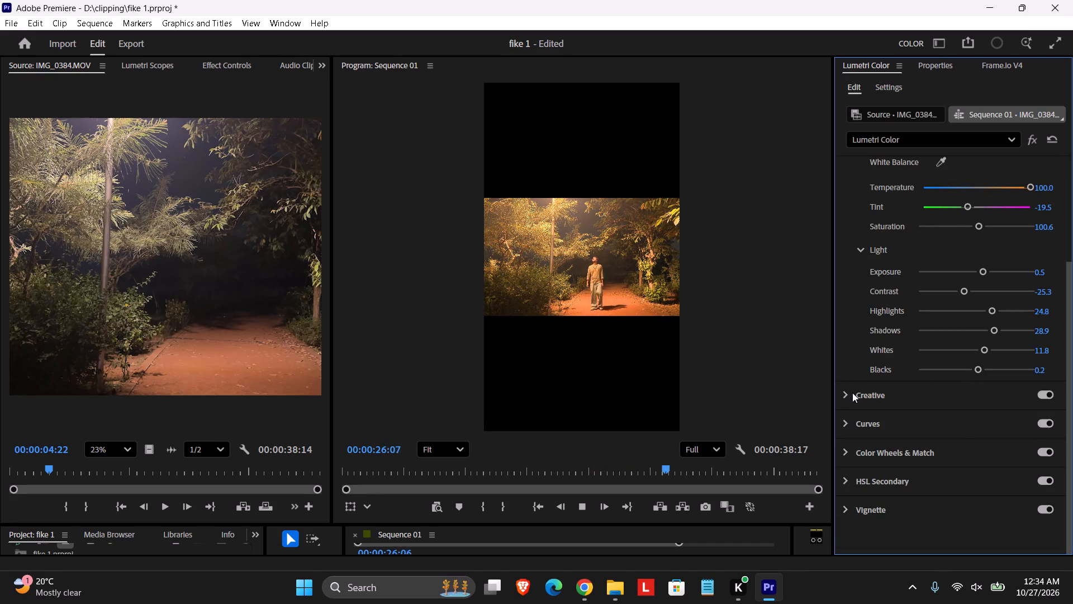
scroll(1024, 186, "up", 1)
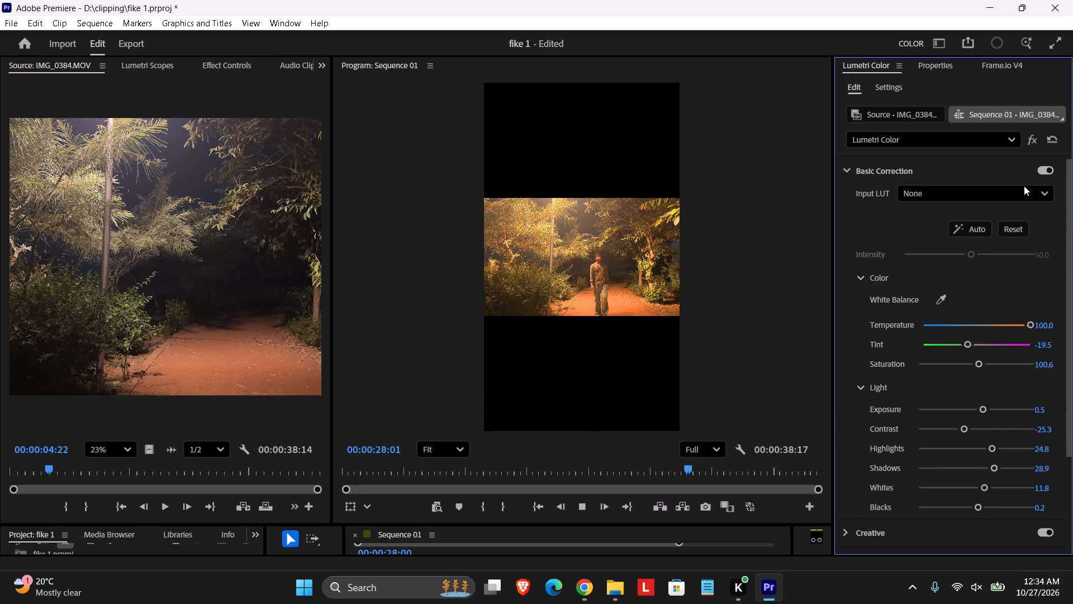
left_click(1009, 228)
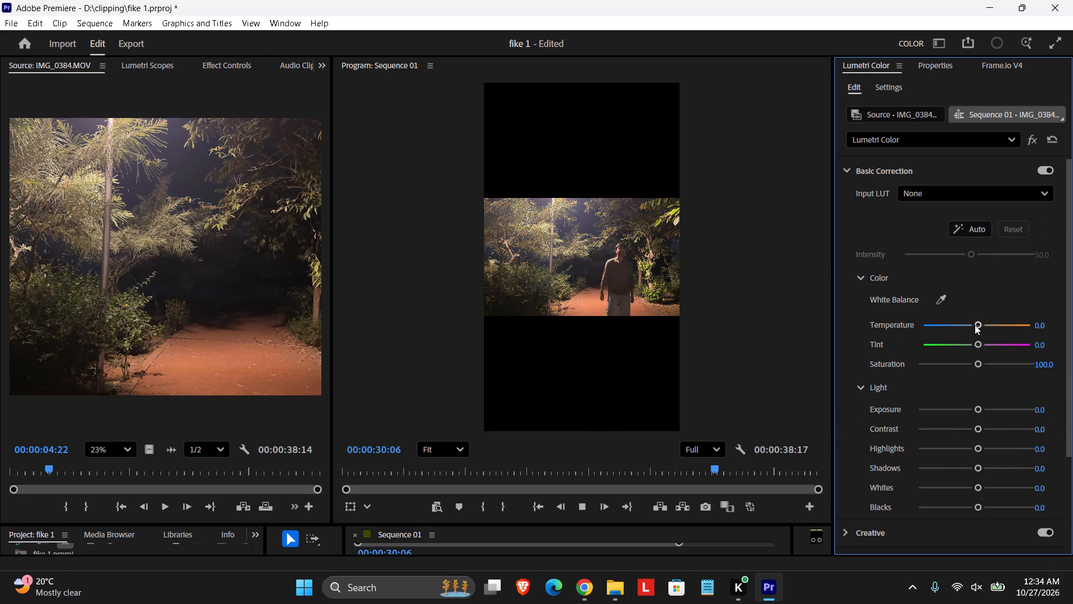
Apply the automatic Basic Correction to the clip again and rerun it with the playhead at the sequence start.
left_click(977, 235)
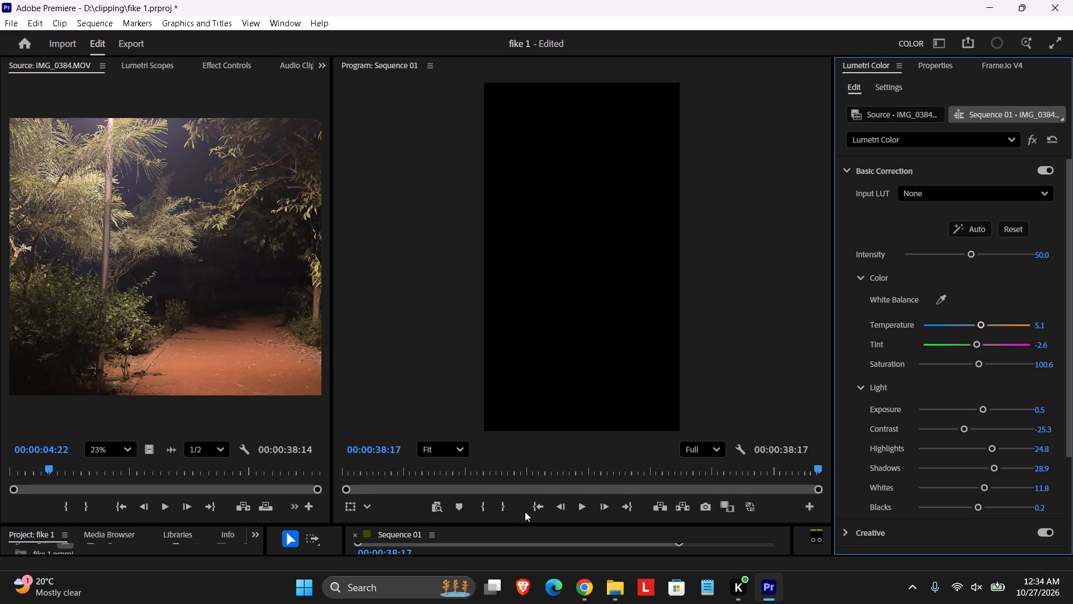
left_click_drag(809, 468, 288, 478)
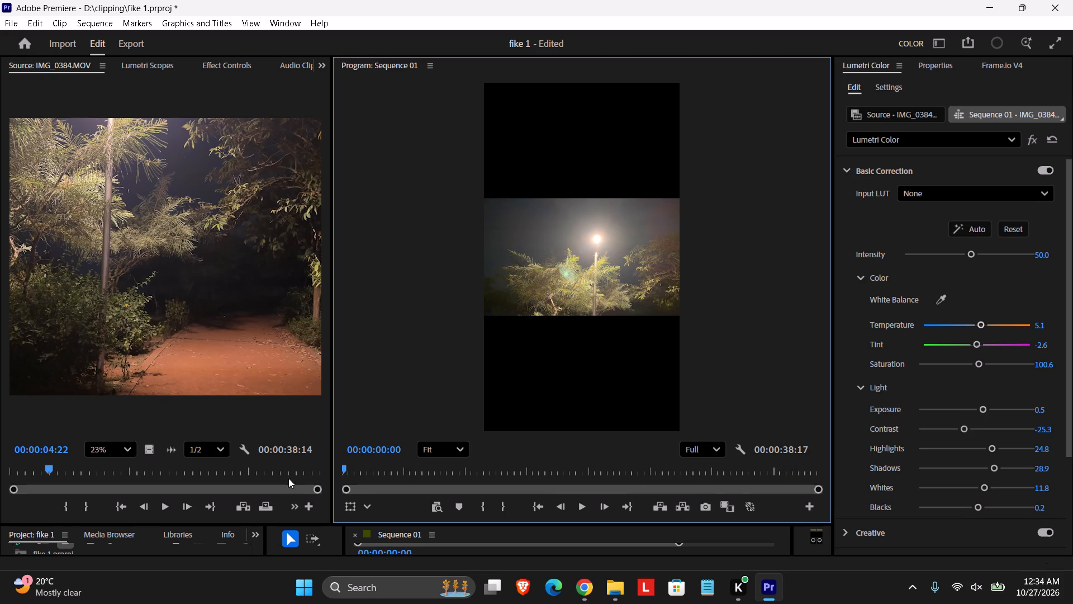
left_click(977, 228)
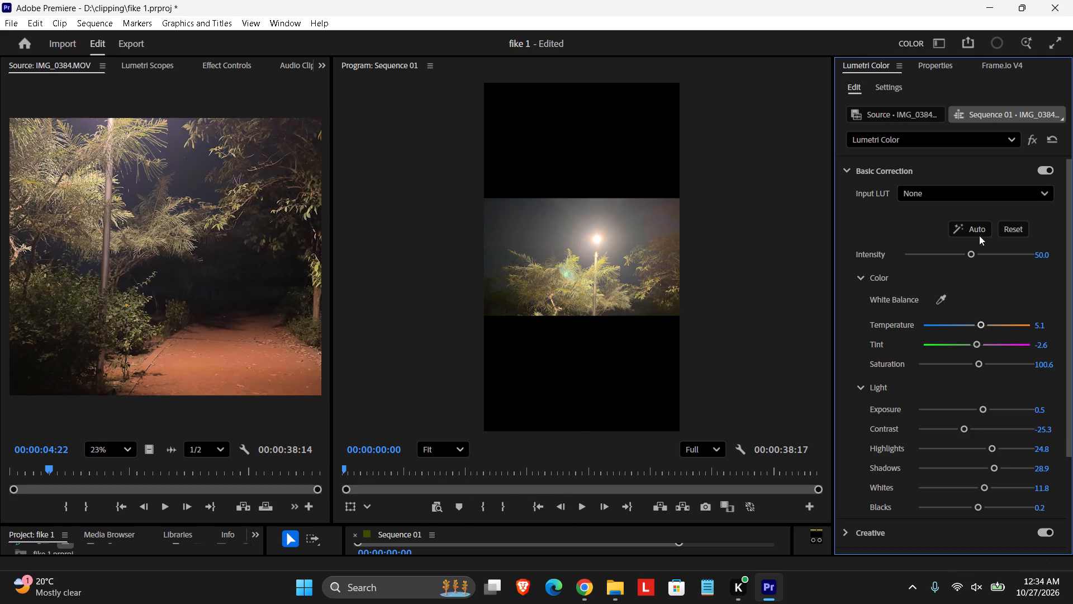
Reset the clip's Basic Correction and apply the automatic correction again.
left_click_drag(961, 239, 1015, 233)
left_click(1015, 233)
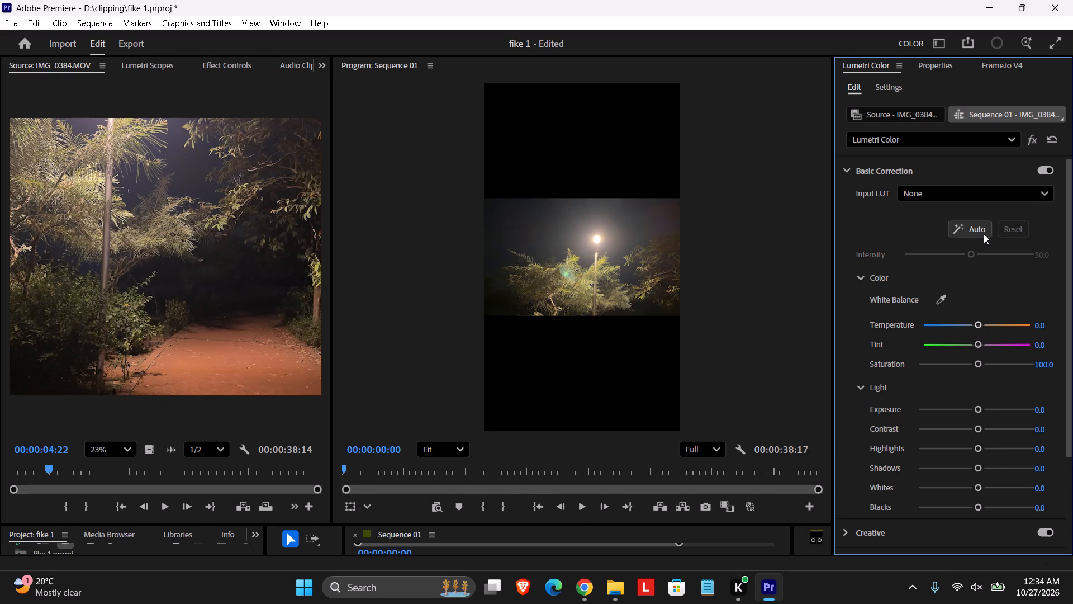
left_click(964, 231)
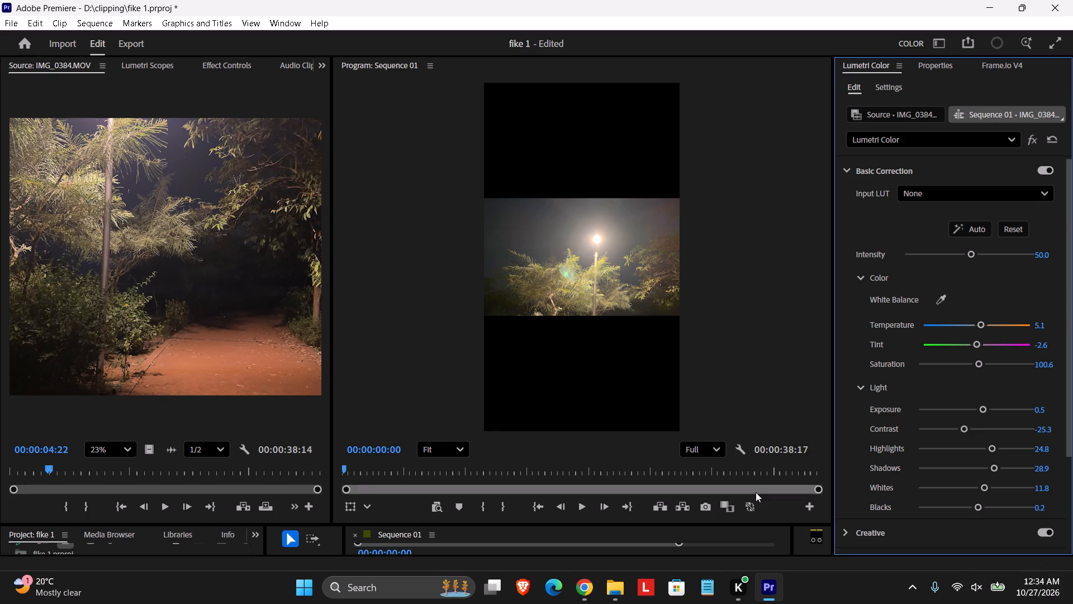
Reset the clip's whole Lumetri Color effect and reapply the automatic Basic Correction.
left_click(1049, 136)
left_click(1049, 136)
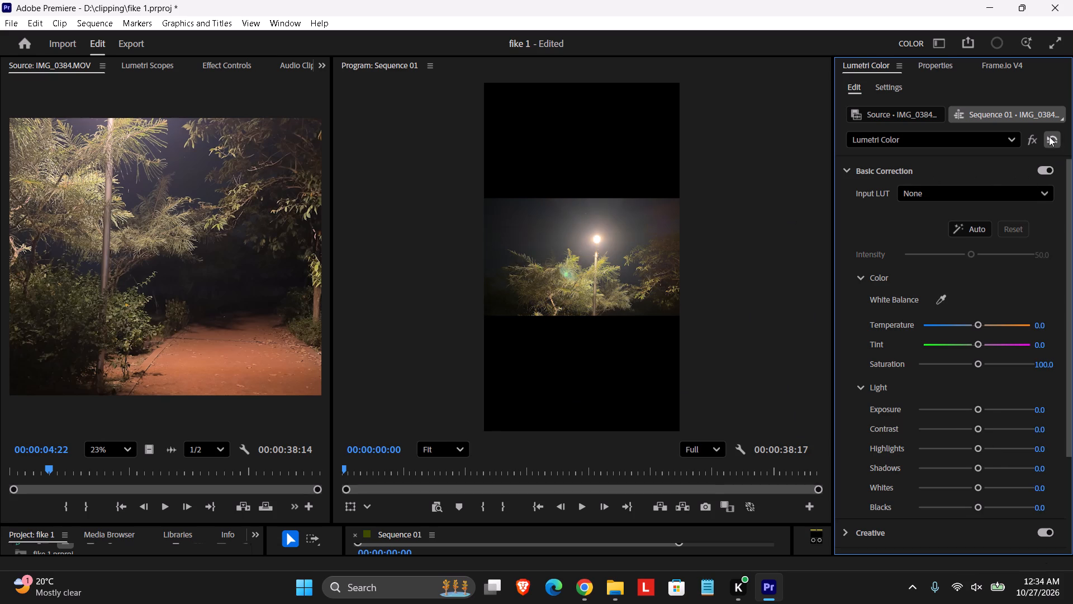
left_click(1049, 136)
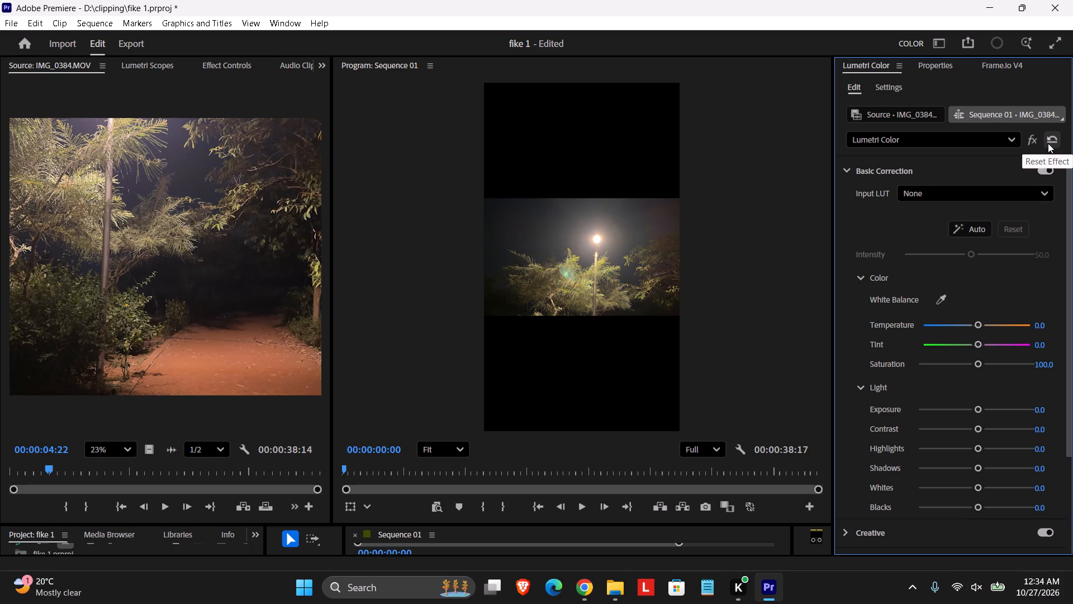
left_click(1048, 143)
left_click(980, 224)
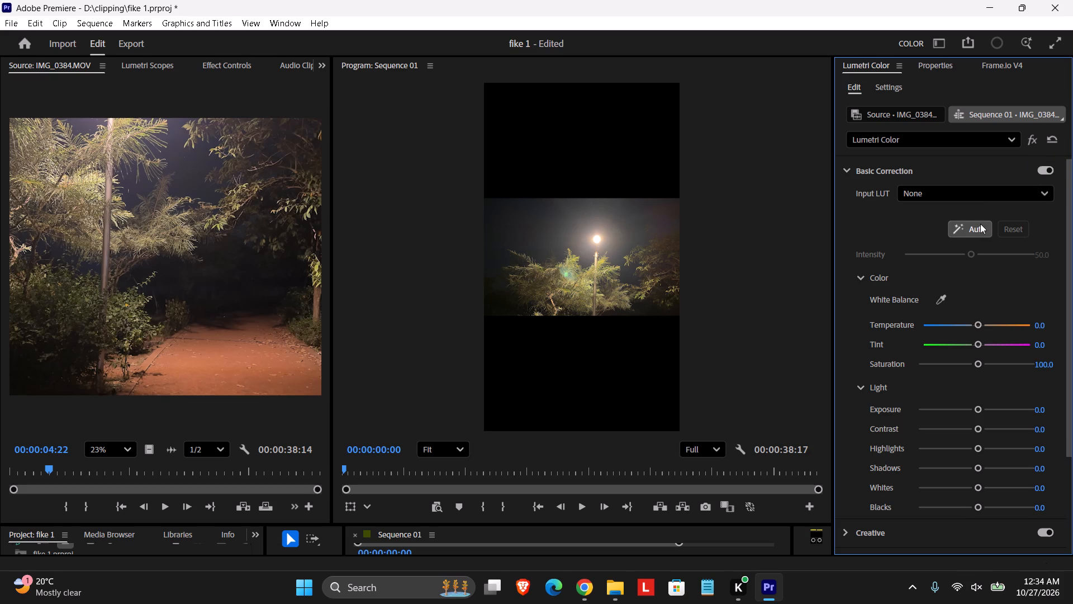
Toggle the Lumetri Color effect off and on repeatedly to compare the automatic correction with the original picture.
left_click(1032, 138)
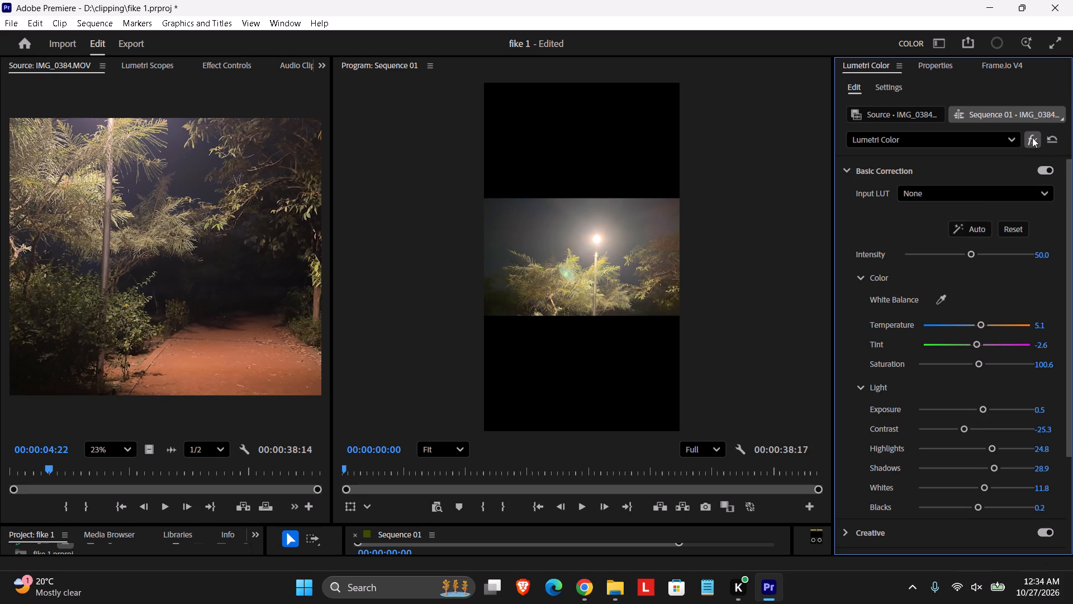
left_click(1032, 138)
left_click(1032, 138)
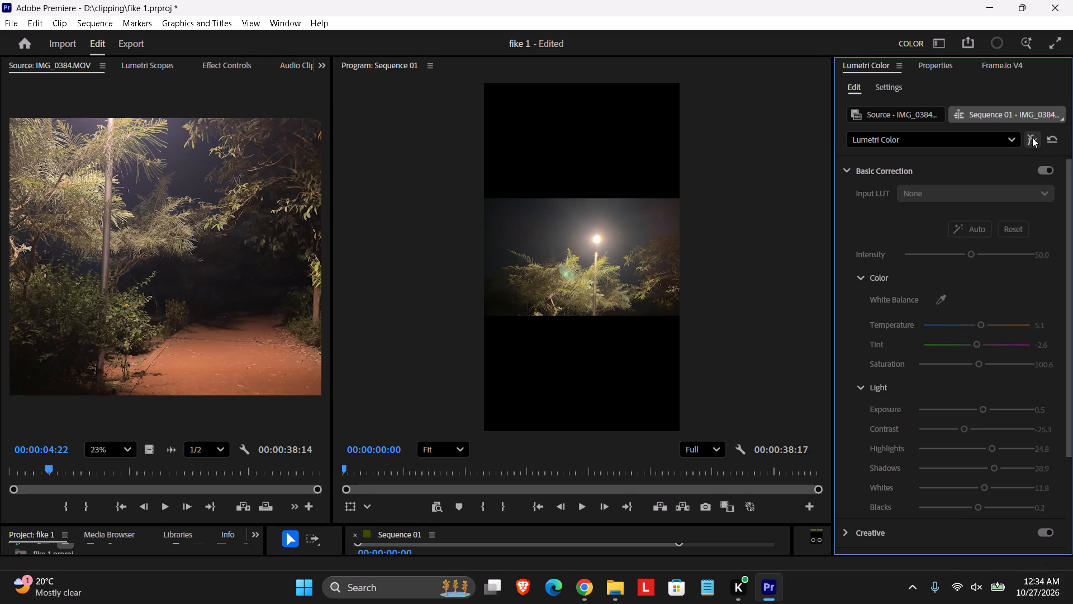
left_click(1032, 138)
left_click(1032, 138)
left_click(1032, 138)
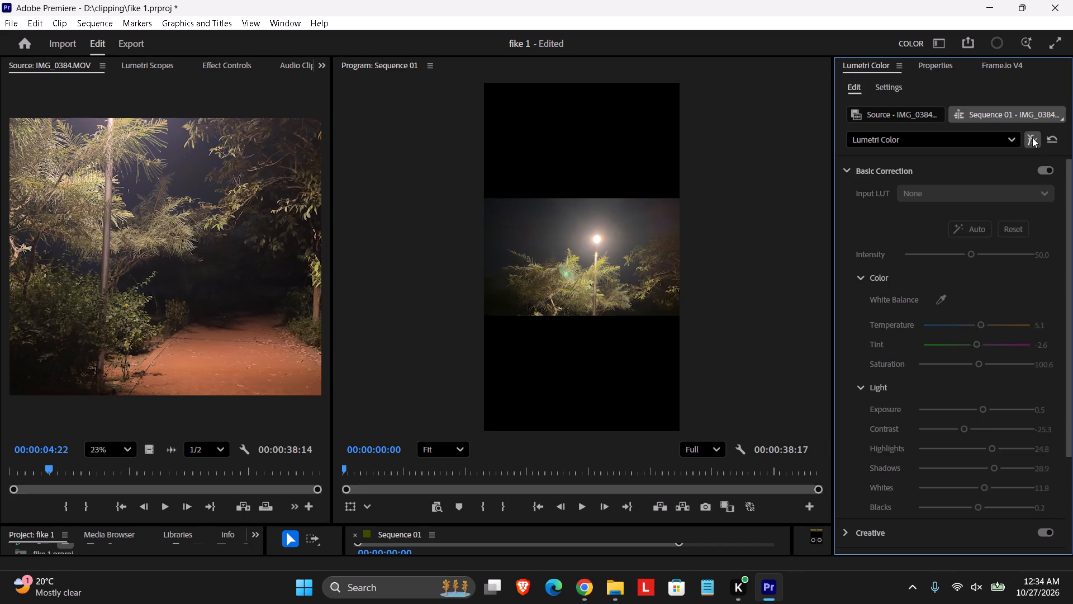
left_click(1032, 138)
left_click(1032, 138)
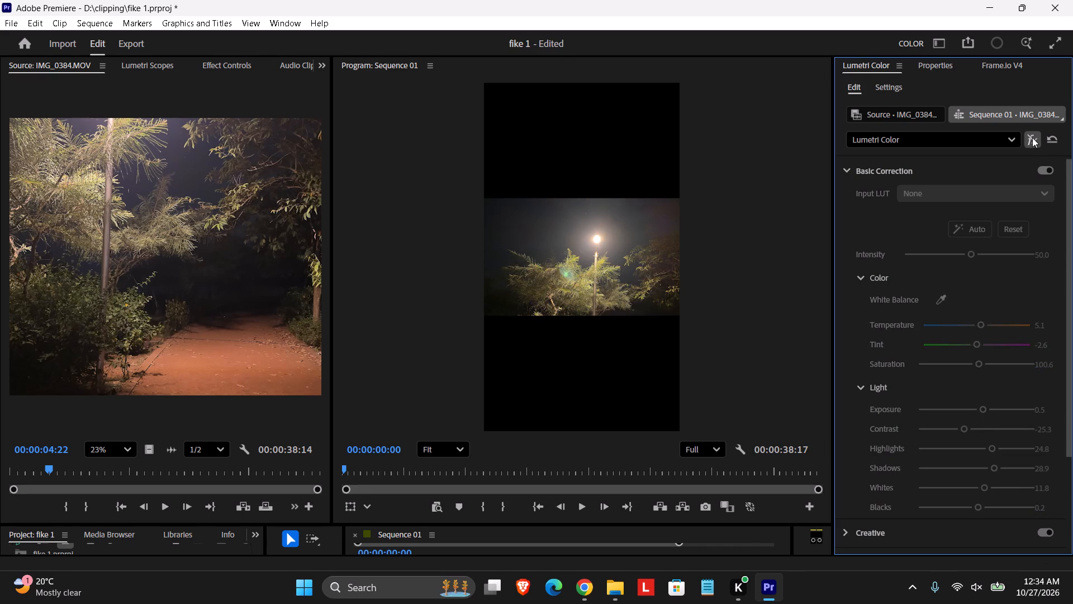
left_click(1032, 138)
left_click(1032, 138)
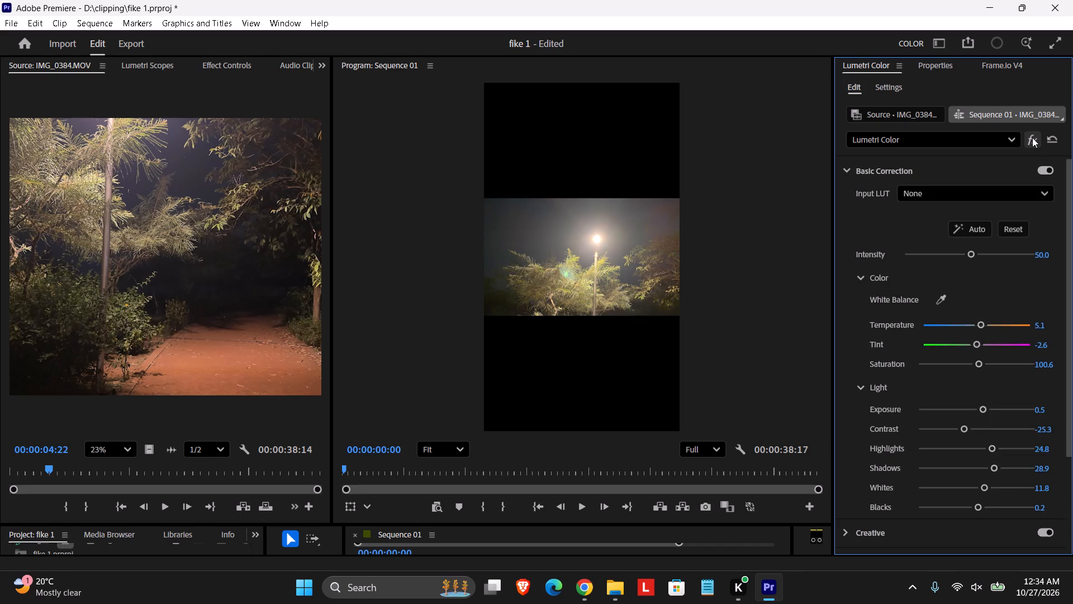
left_click(1032, 138)
left_click(1032, 138)
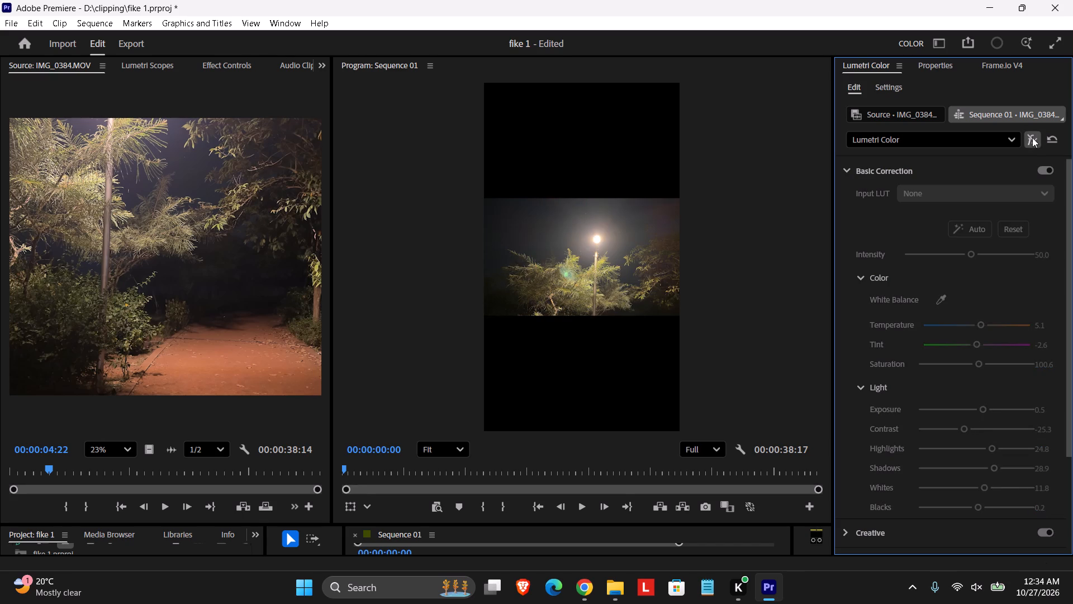
left_click(1032, 138)
left_click(1032, 138)
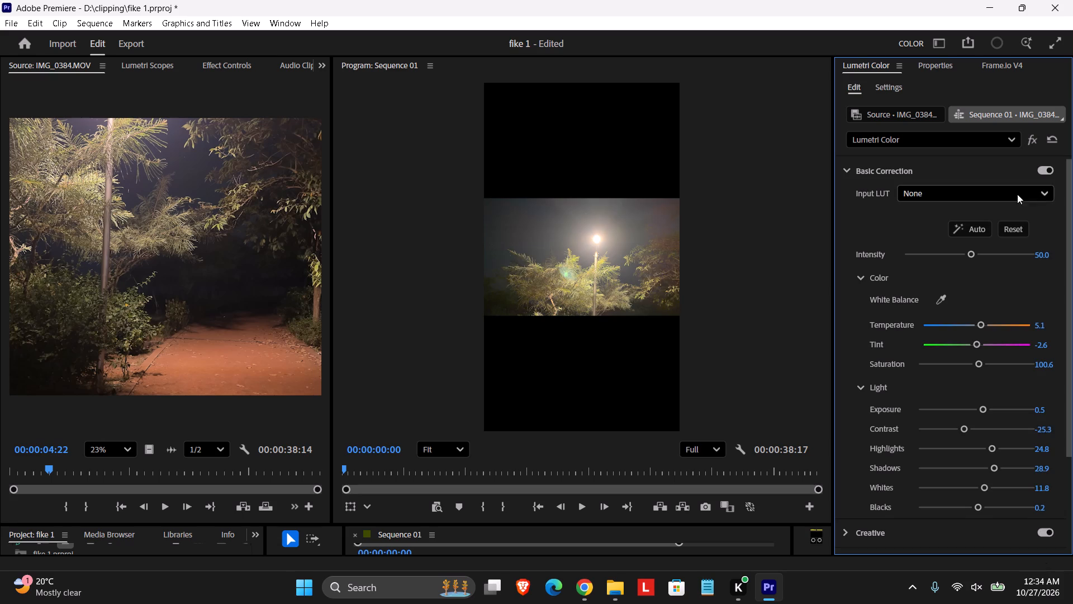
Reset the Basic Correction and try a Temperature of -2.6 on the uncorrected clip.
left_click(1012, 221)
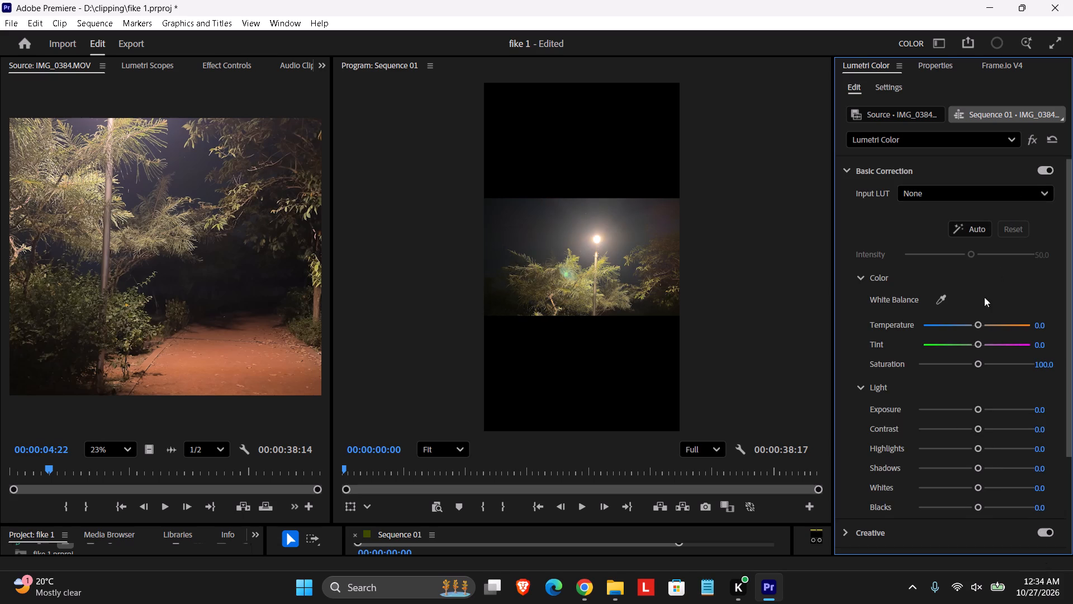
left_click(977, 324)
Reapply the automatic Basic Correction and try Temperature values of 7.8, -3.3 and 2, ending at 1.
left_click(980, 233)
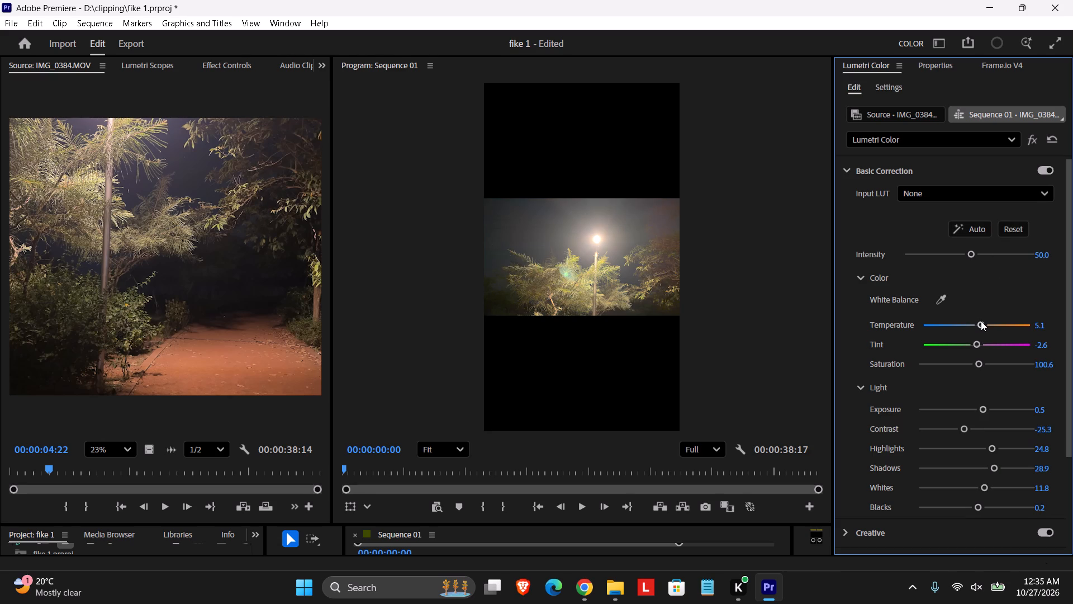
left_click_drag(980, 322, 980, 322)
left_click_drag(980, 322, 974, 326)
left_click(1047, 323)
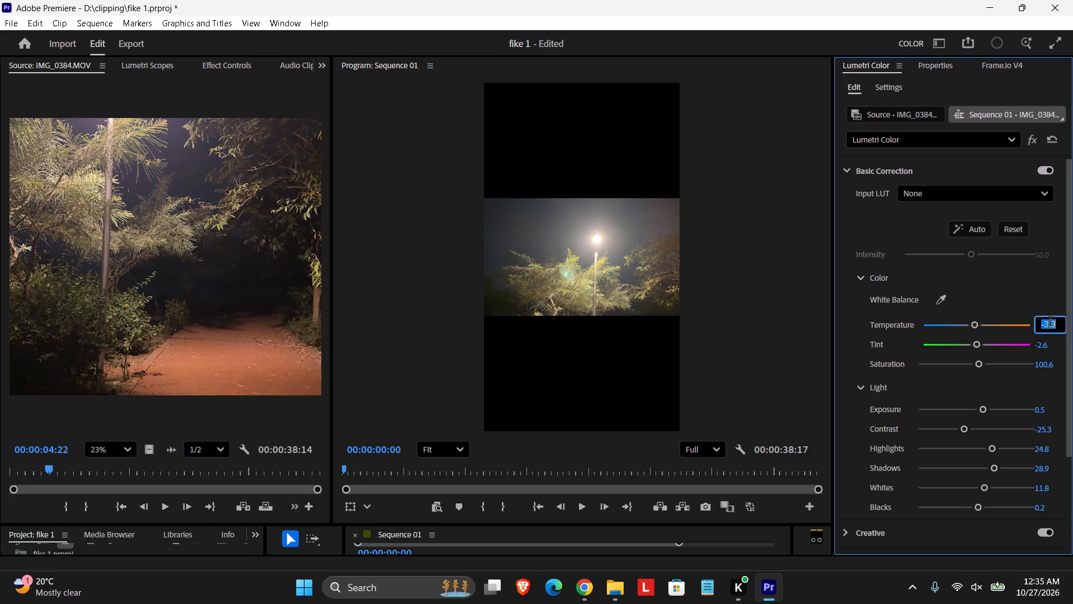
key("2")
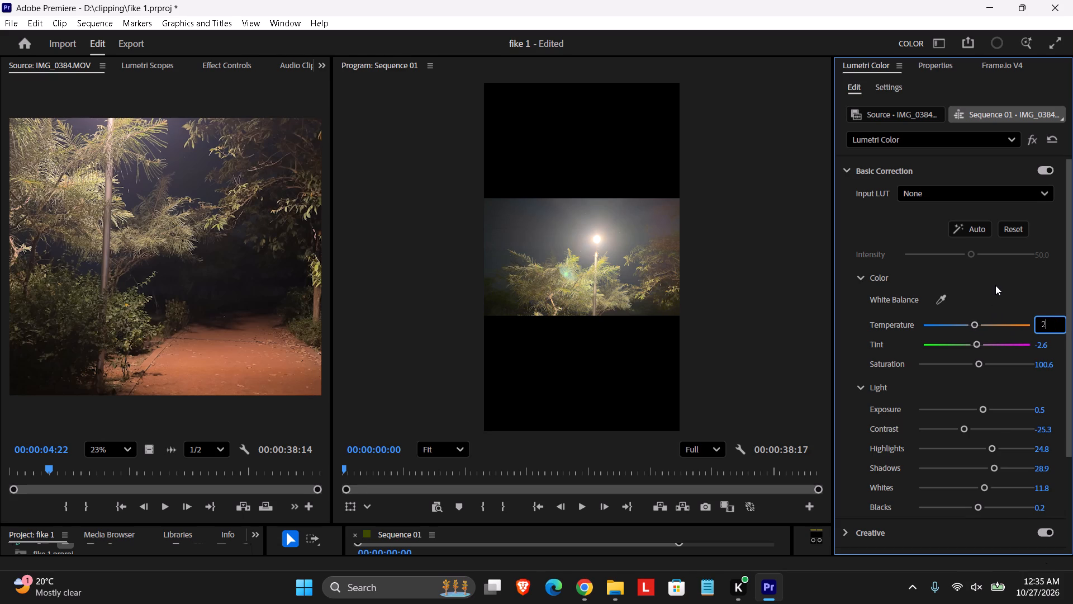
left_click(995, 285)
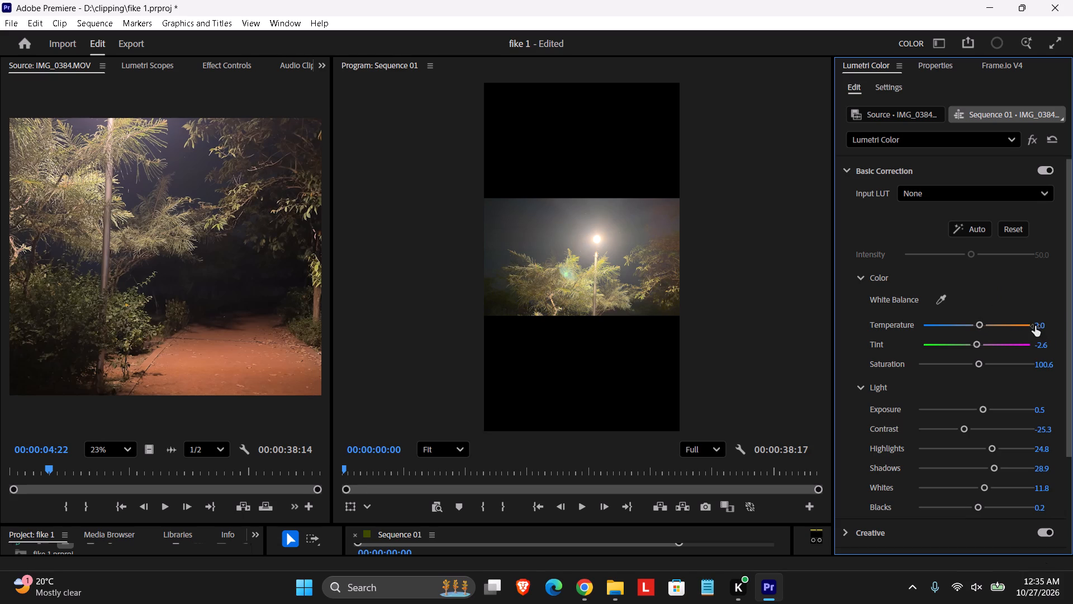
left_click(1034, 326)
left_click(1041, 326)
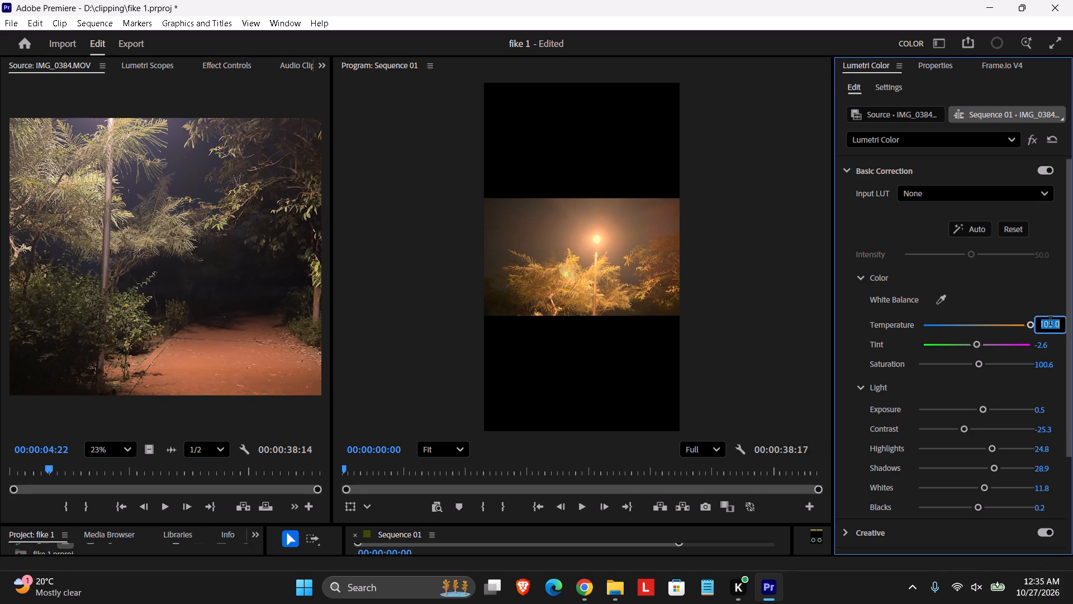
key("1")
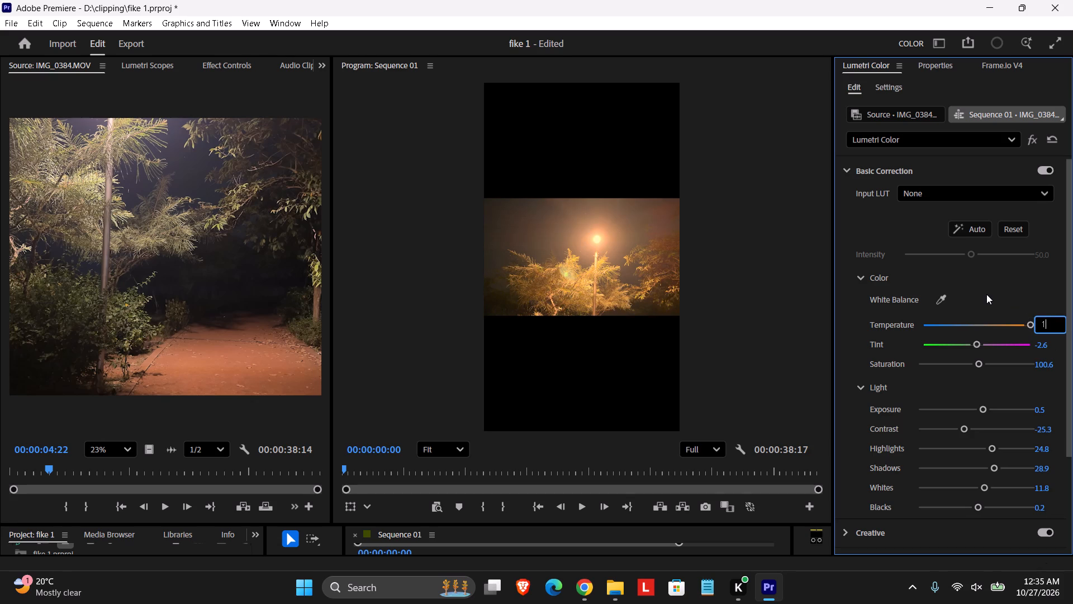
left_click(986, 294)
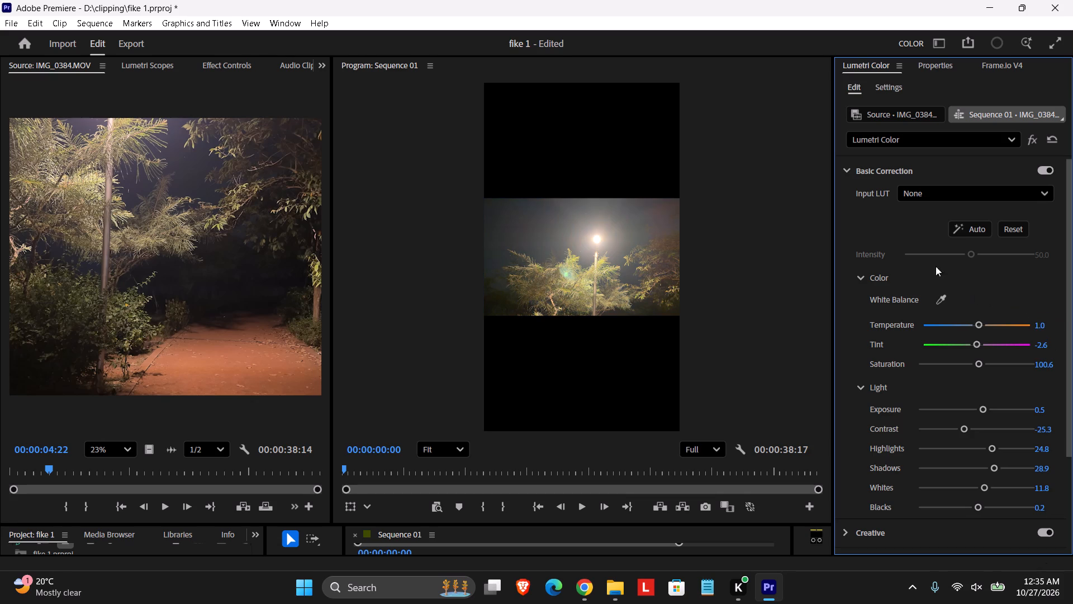
Toggle the Lumetri Color effect off and on to compare the adjusted Temperature with the original picture.
left_click(1028, 145)
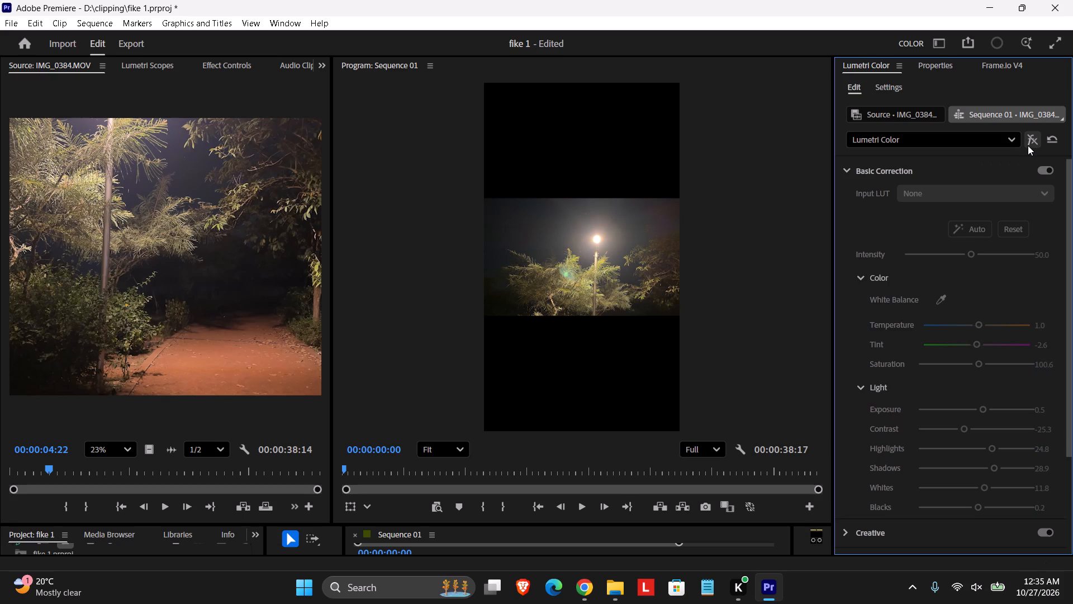
left_click(1028, 145)
left_click(1028, 145)
left_click(1028, 145)
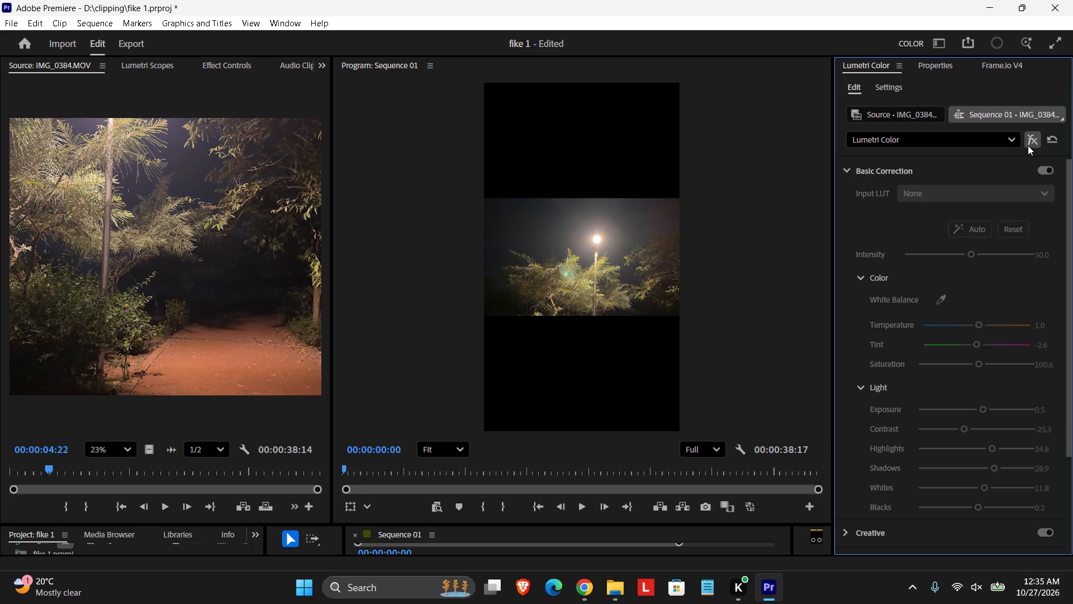
left_click(1028, 145)
left_click(1028, 145)
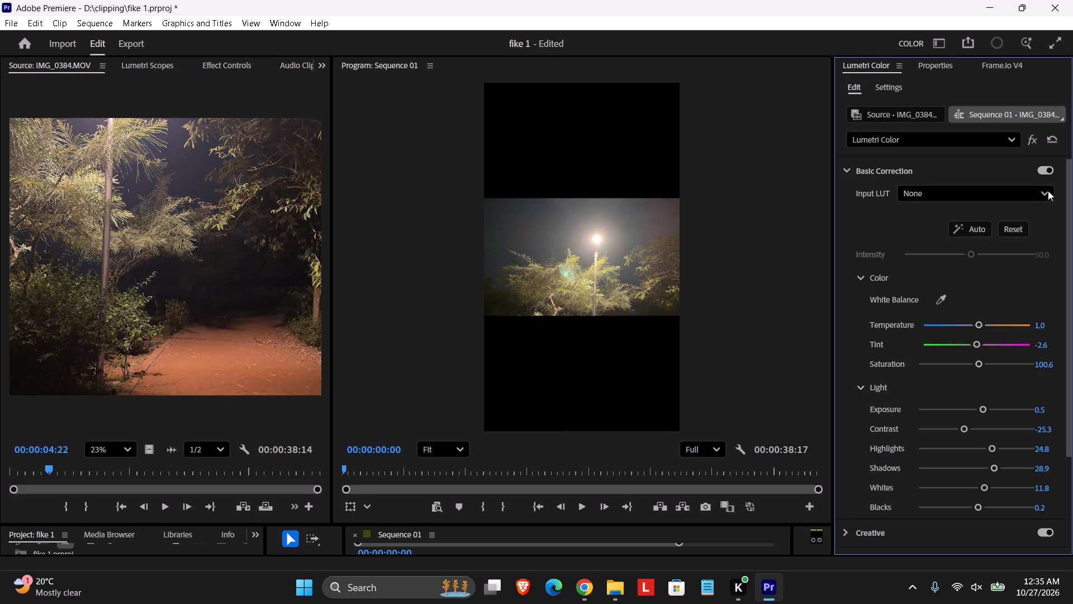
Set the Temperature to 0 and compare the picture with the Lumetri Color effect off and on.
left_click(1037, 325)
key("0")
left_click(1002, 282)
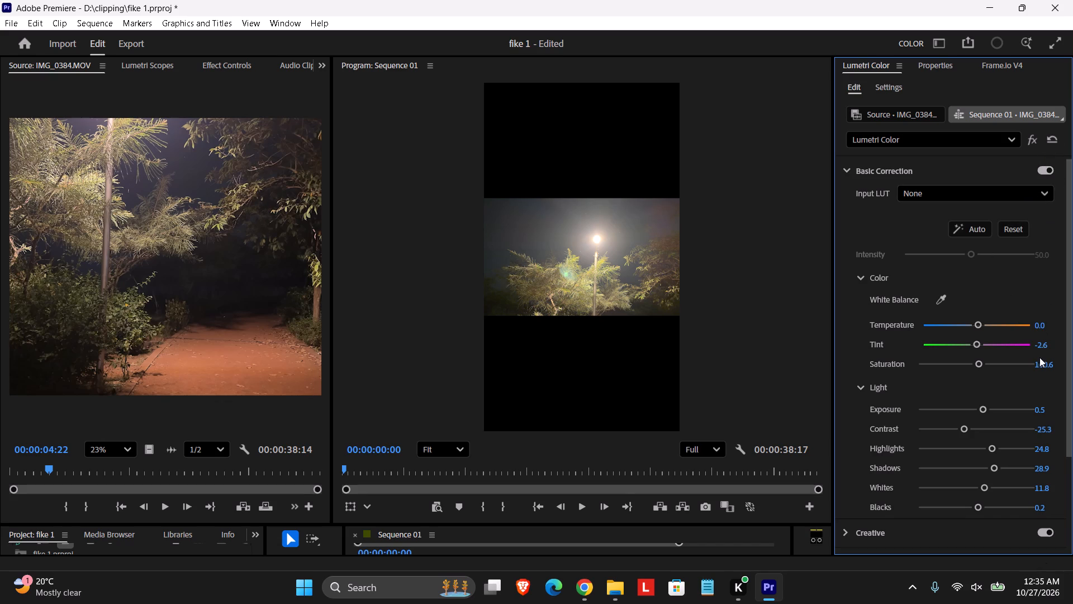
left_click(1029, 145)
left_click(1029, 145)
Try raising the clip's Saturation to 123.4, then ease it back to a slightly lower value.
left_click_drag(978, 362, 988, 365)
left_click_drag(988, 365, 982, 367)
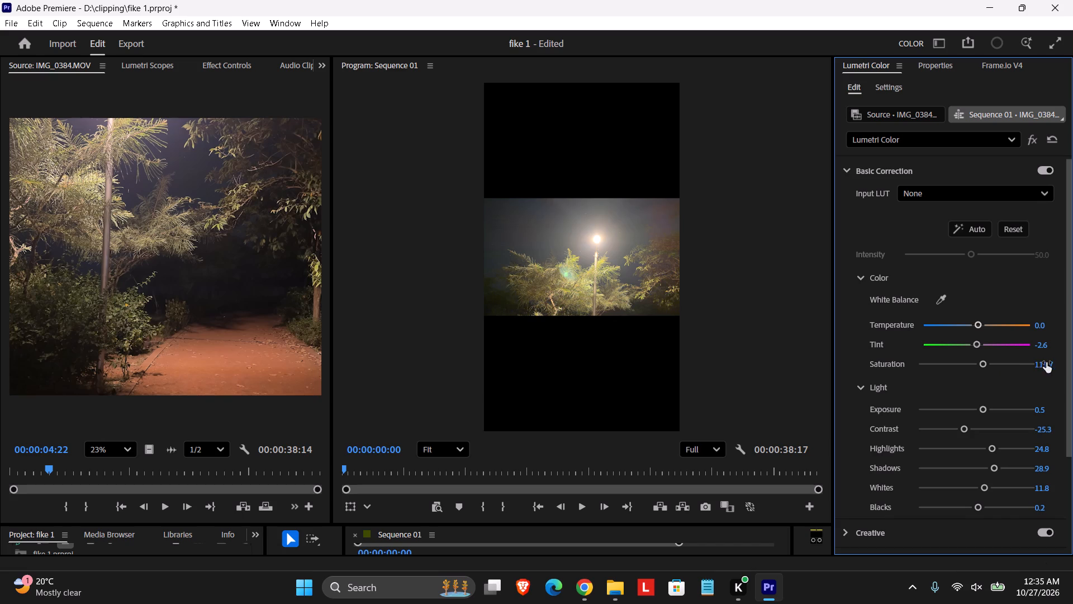
Reset all of the clip's Basic Correction adjustments.
left_click_drag(998, 233, 1004, 233)
left_click(1004, 233)
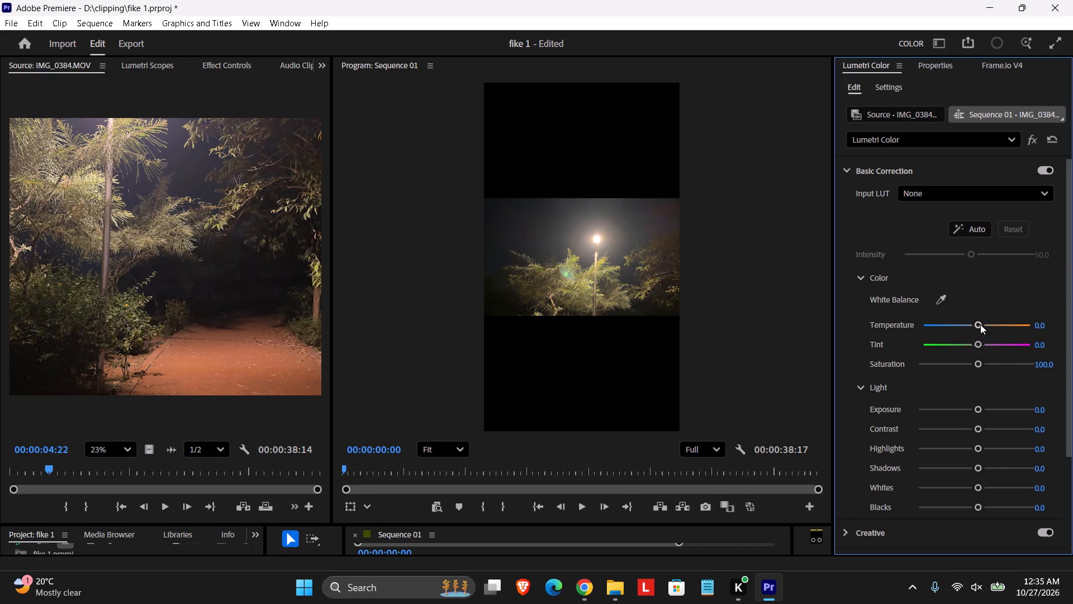
Fine-tune the clip's white balance, setting Temperature to 2.6 and Tint to 2.6.
left_click_drag(979, 324, 976, 324)
left_click_drag(976, 324, 967, 328)
left_click_drag(967, 328, 977, 329)
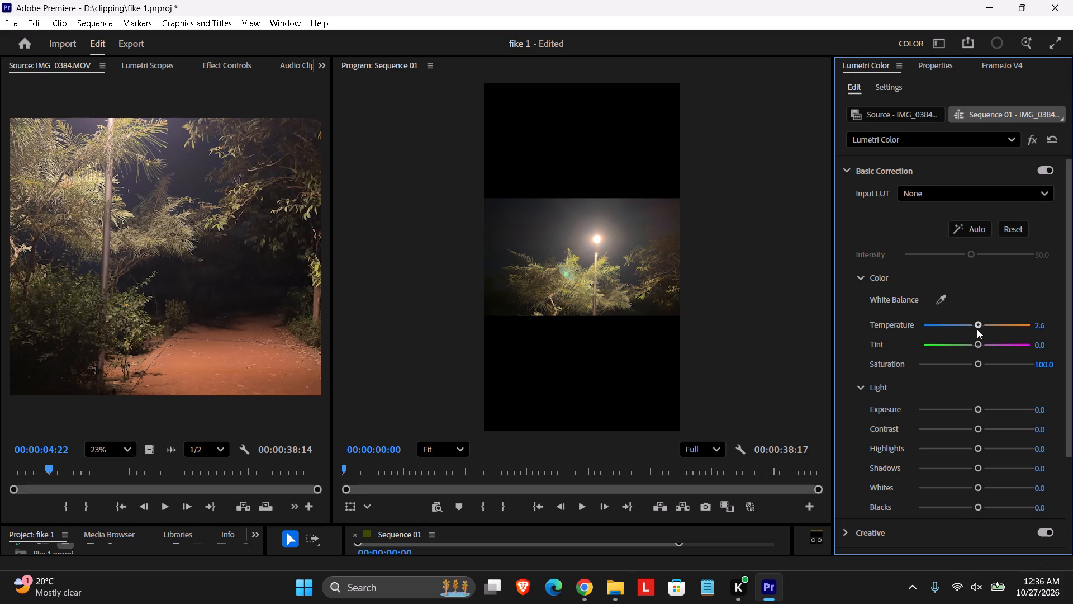
left_click_drag(977, 329, 979, 331)
left_click_drag(979, 331, 977, 331)
left_click_drag(977, 331, 977, 332)
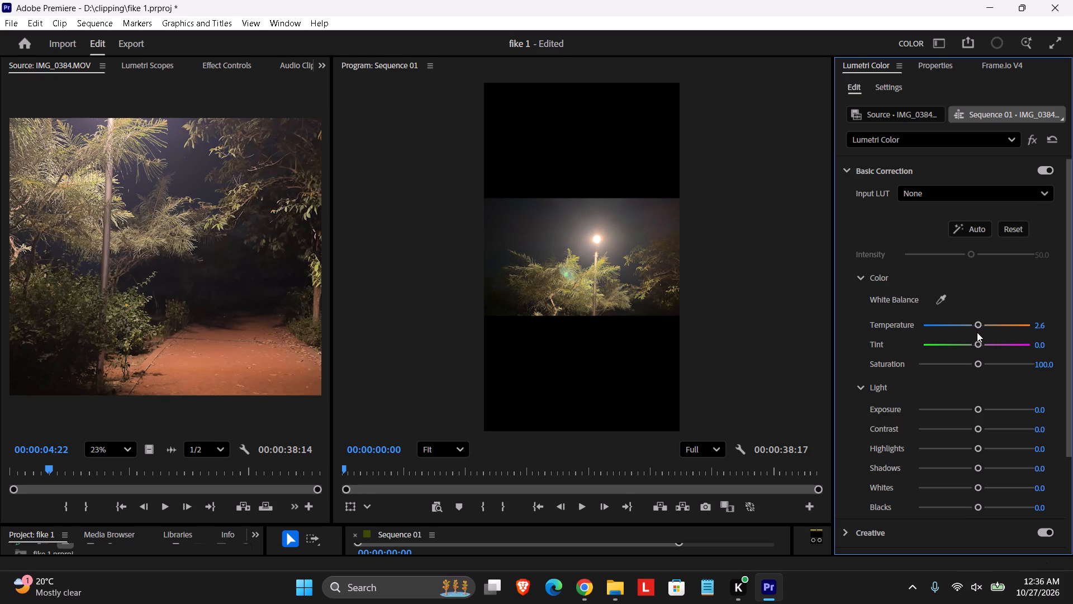
left_click(976, 346)
Lower the clip's Exposure to -1.3, then play and scrub the sequence to check the result.
scroll(934, 359, "down", 1)
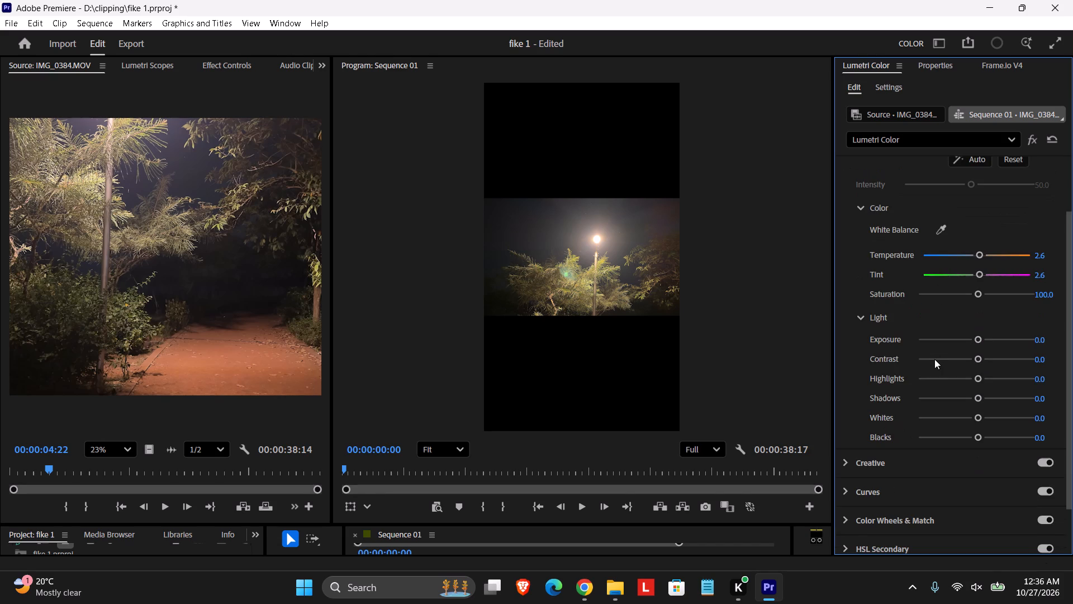
scroll(934, 359, "down", 1)
left_click_drag(976, 272, 971, 272)
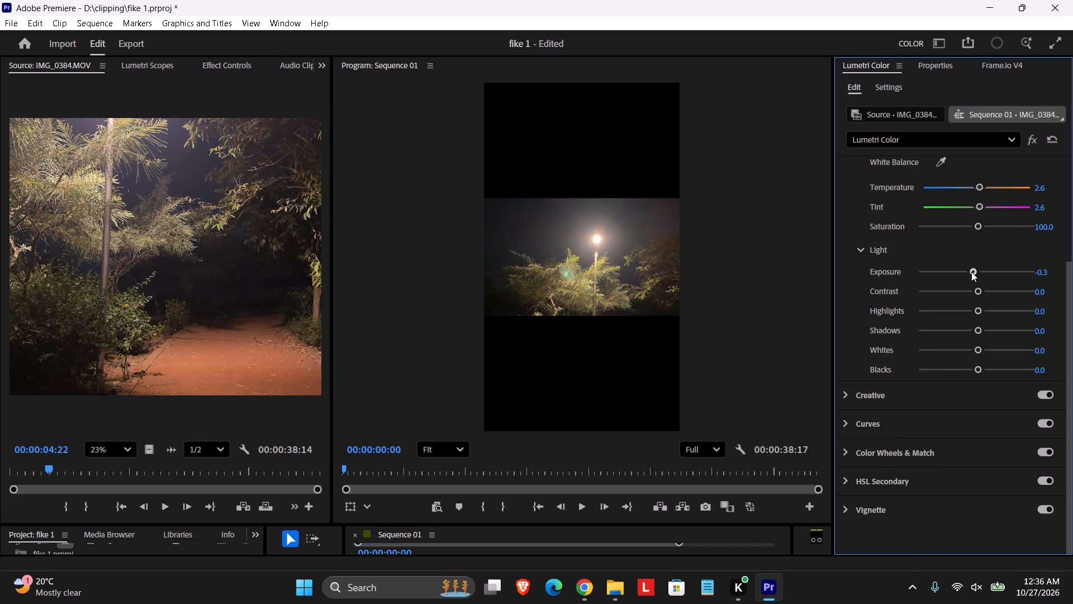
left_click_drag(971, 272, 961, 273)
key("space")
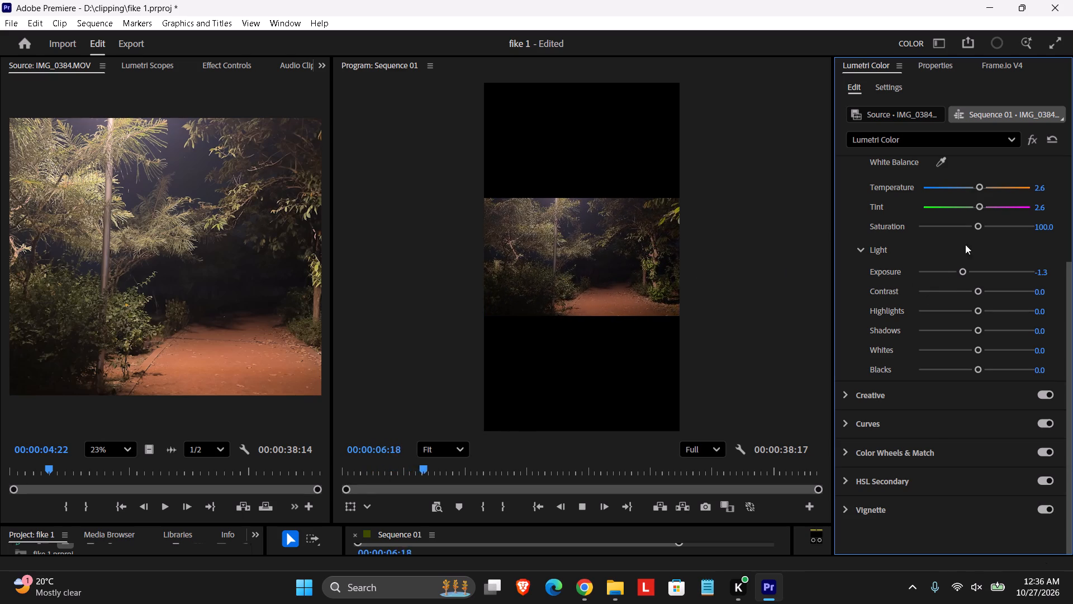
left_click_drag(444, 465, 420, 473)
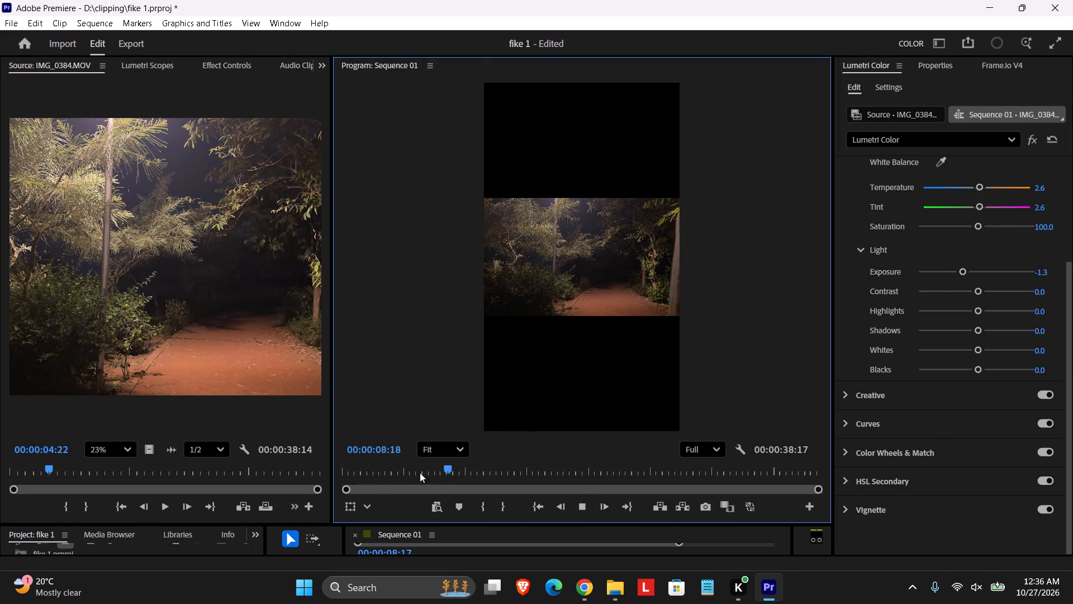
left_click_drag(420, 473, 352, 484)
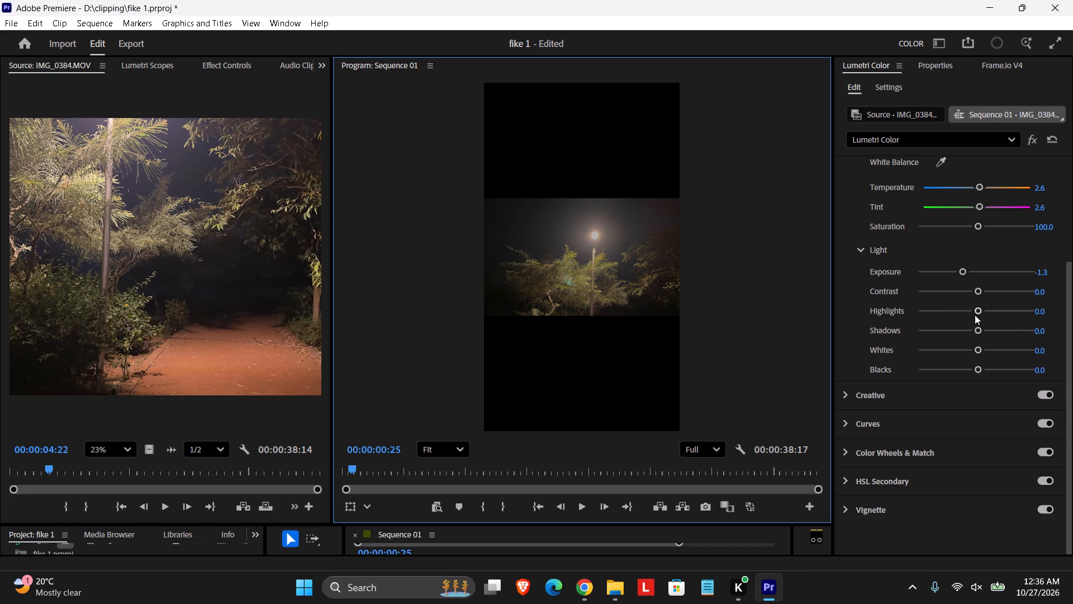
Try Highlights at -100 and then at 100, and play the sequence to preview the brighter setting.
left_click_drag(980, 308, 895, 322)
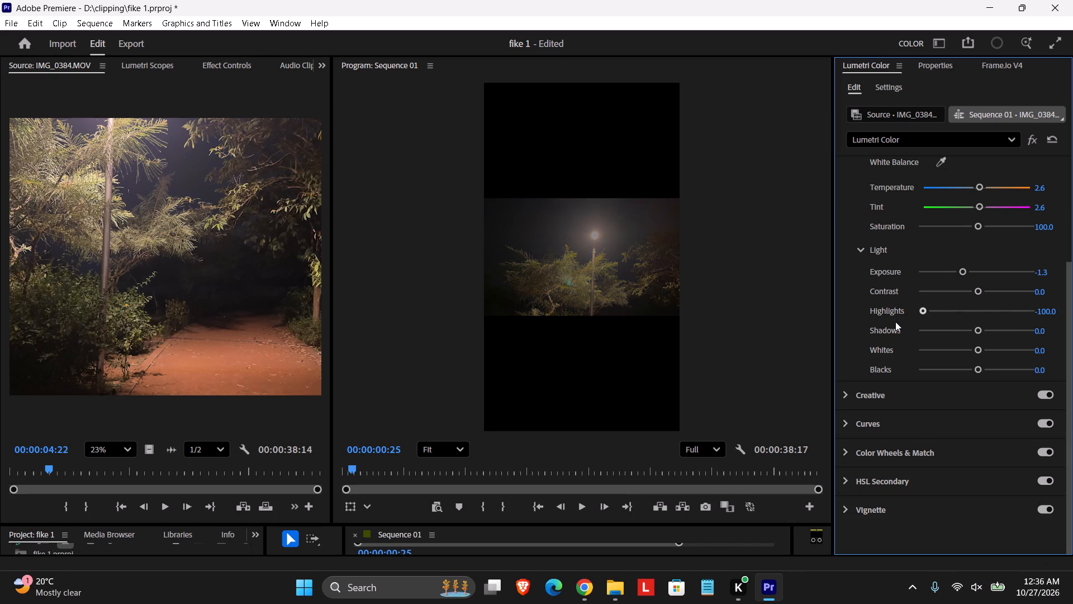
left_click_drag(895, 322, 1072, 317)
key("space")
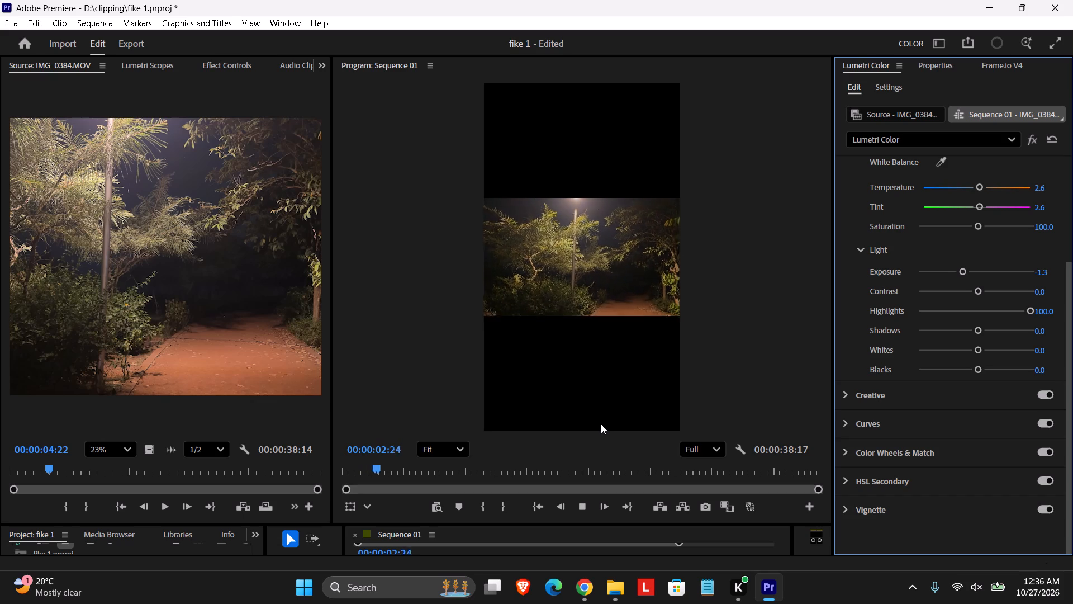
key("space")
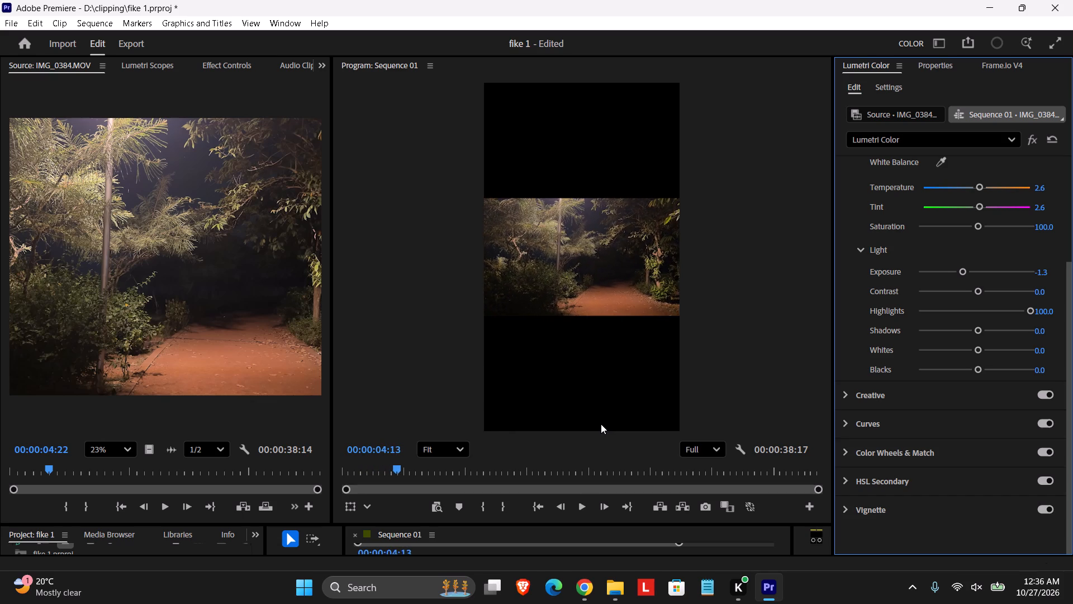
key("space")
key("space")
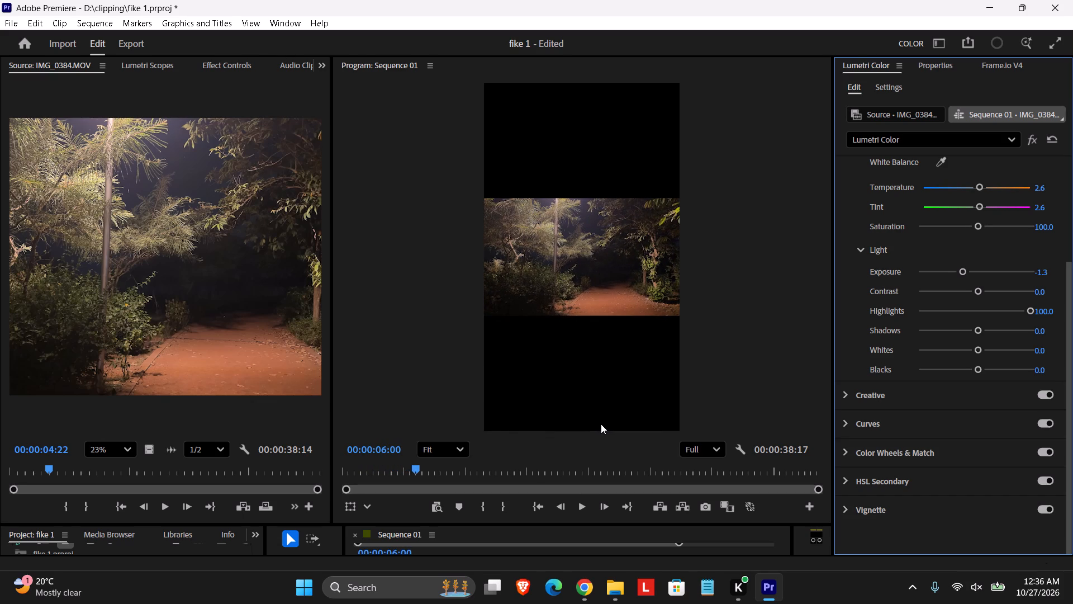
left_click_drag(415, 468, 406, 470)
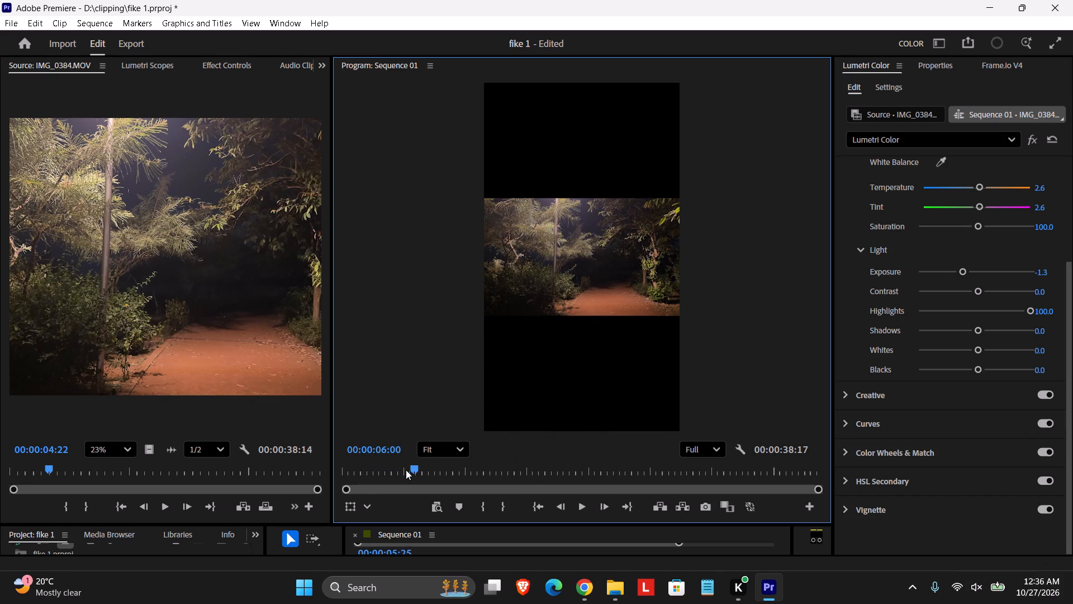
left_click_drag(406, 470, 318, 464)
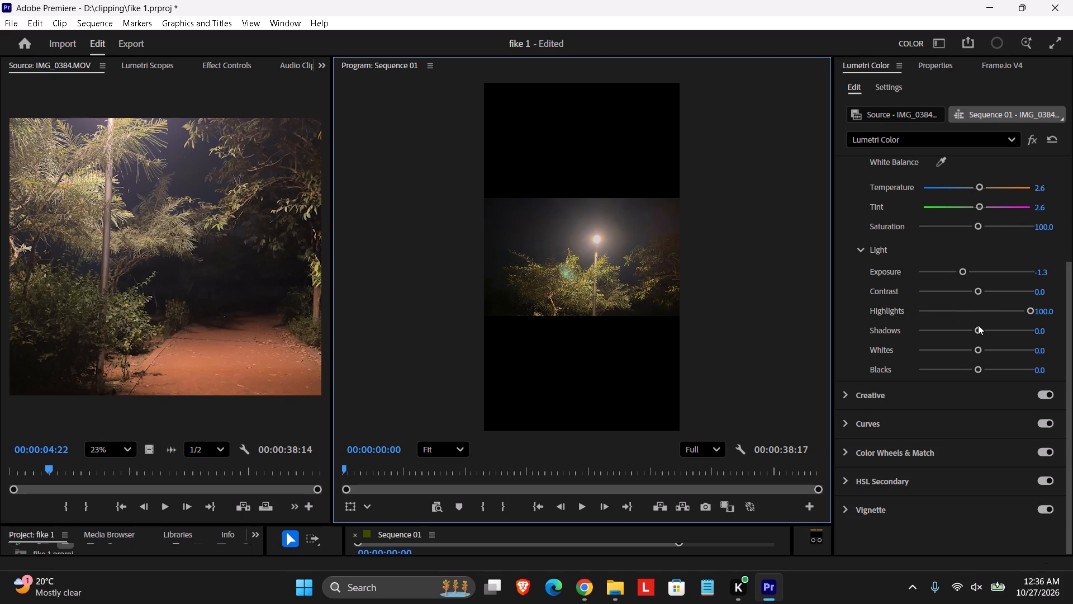
Sweep Highlights down to -100 and back up, settling on 42.9.
left_click_drag(1027, 312, 889, 316)
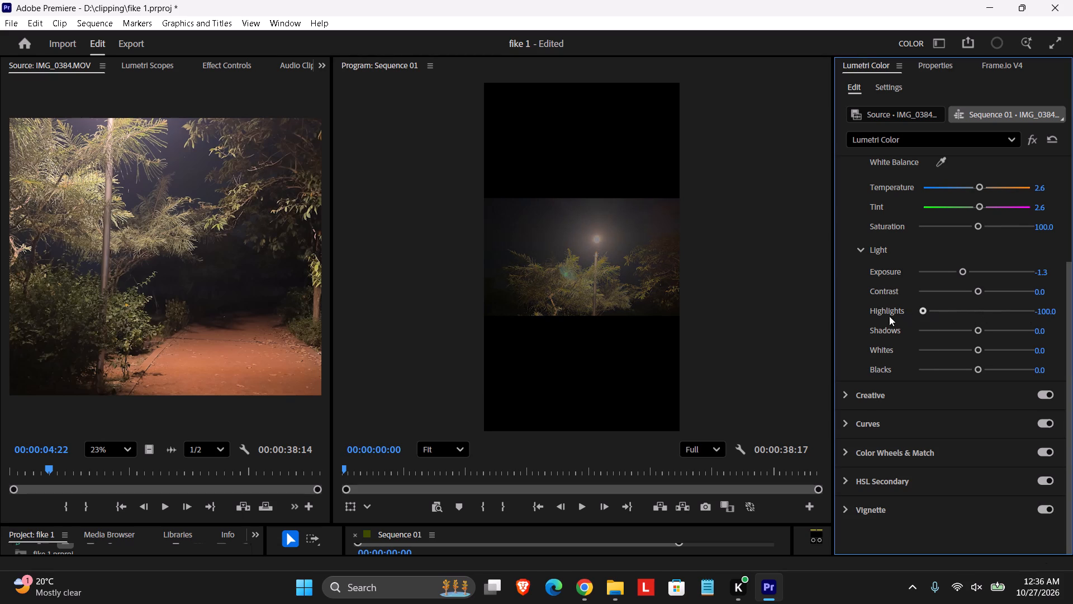
left_click_drag(889, 316, 1010, 324)
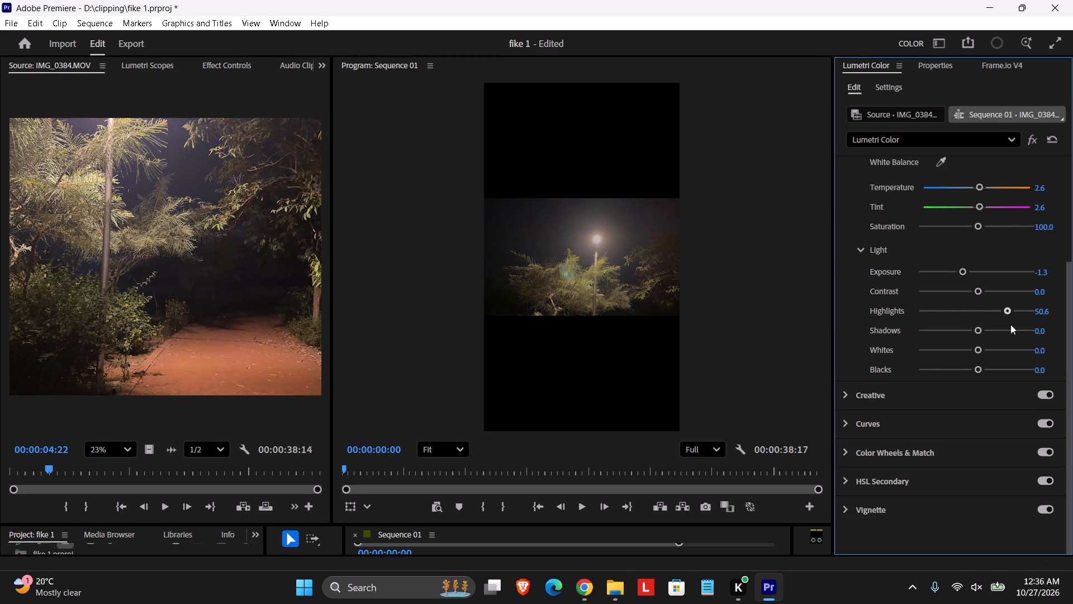
left_click_drag(1010, 324, 991, 332)
left_click_drag(991, 332, 999, 335)
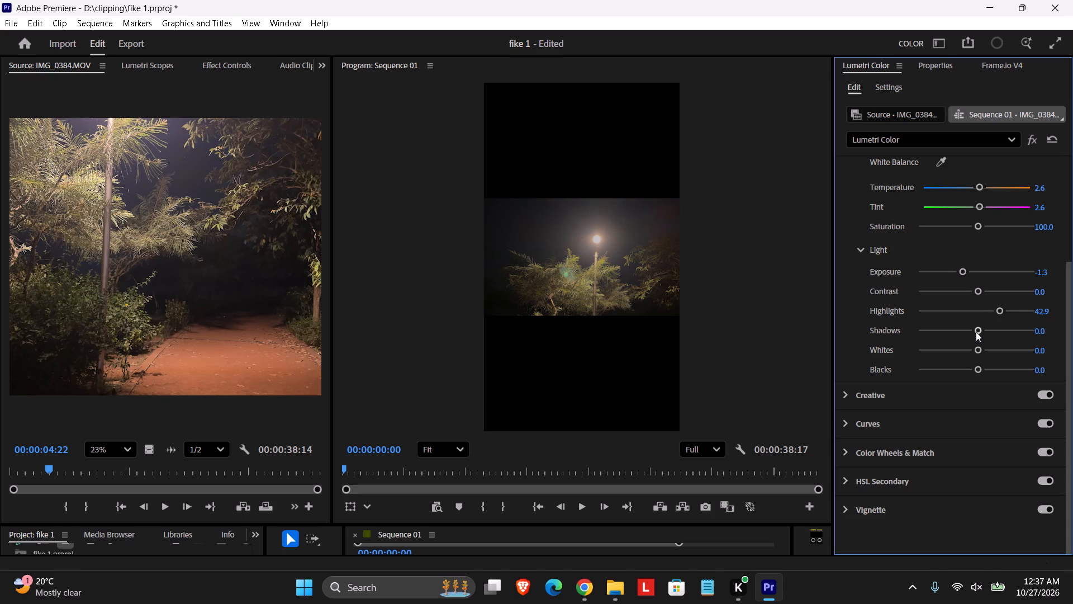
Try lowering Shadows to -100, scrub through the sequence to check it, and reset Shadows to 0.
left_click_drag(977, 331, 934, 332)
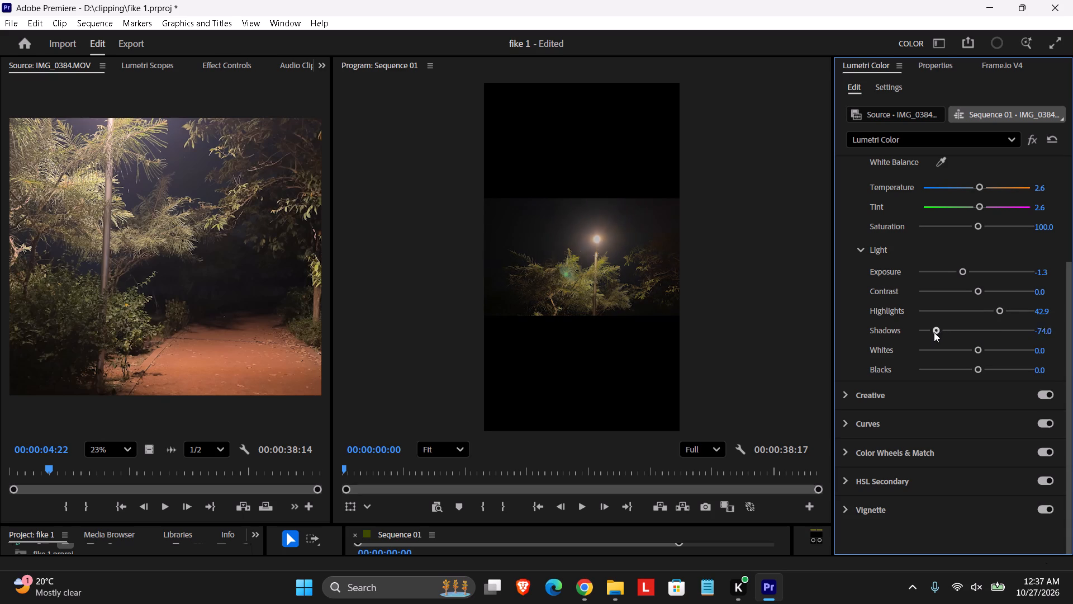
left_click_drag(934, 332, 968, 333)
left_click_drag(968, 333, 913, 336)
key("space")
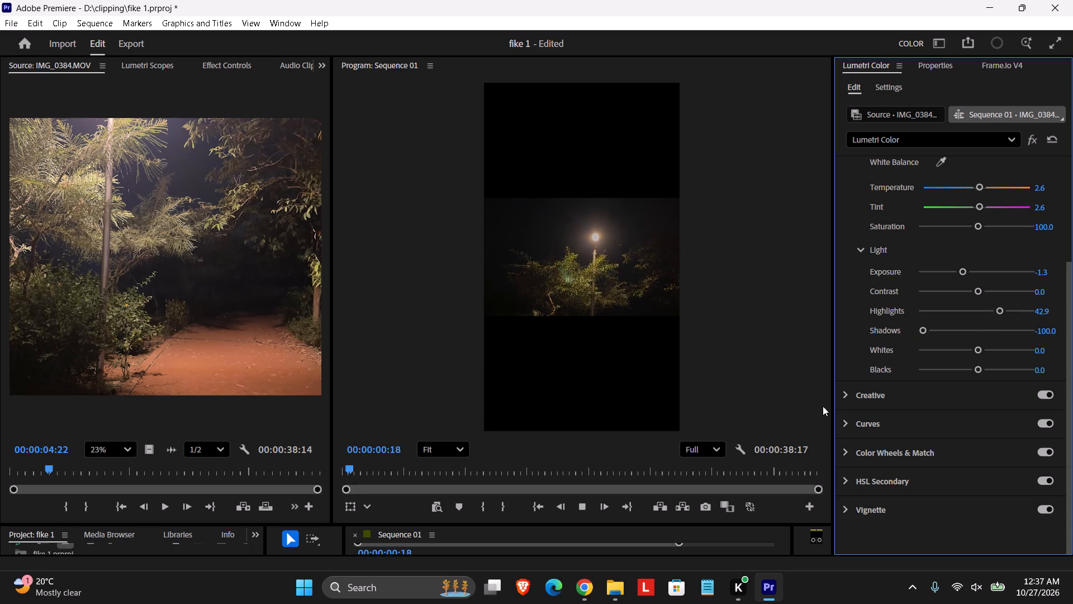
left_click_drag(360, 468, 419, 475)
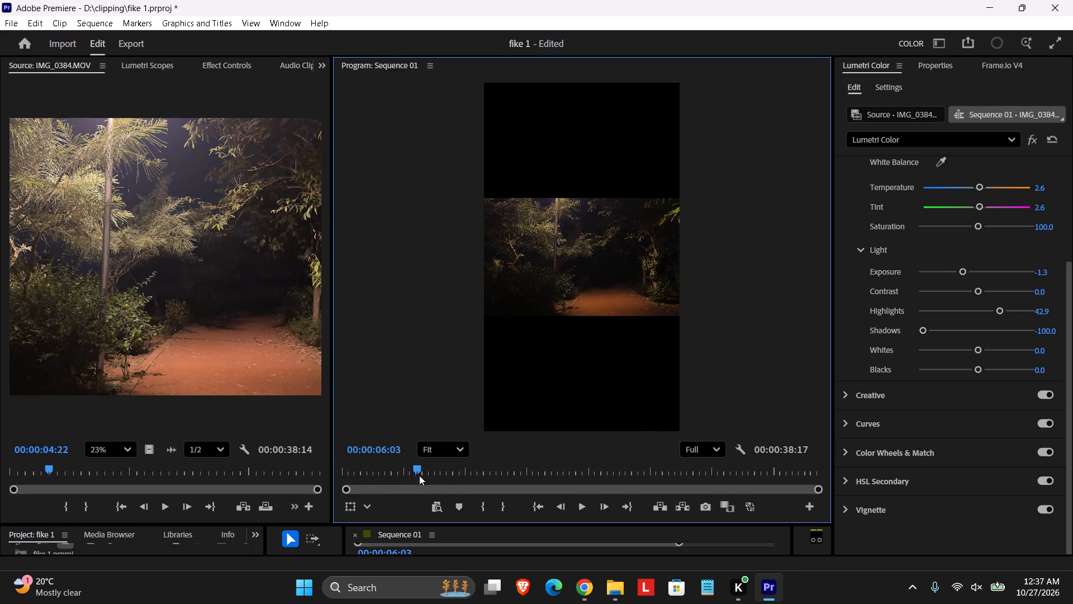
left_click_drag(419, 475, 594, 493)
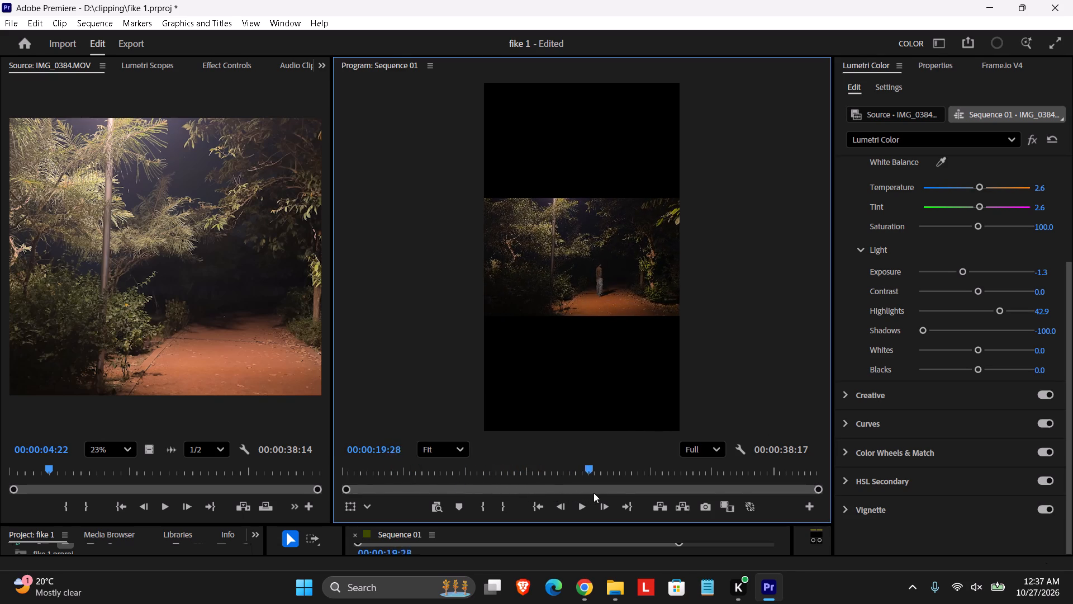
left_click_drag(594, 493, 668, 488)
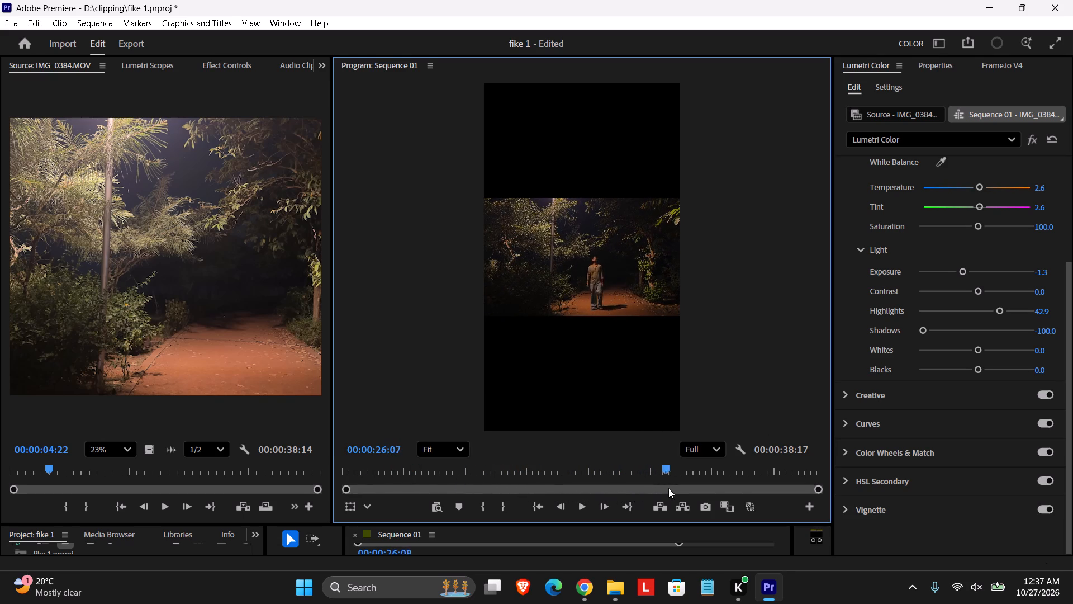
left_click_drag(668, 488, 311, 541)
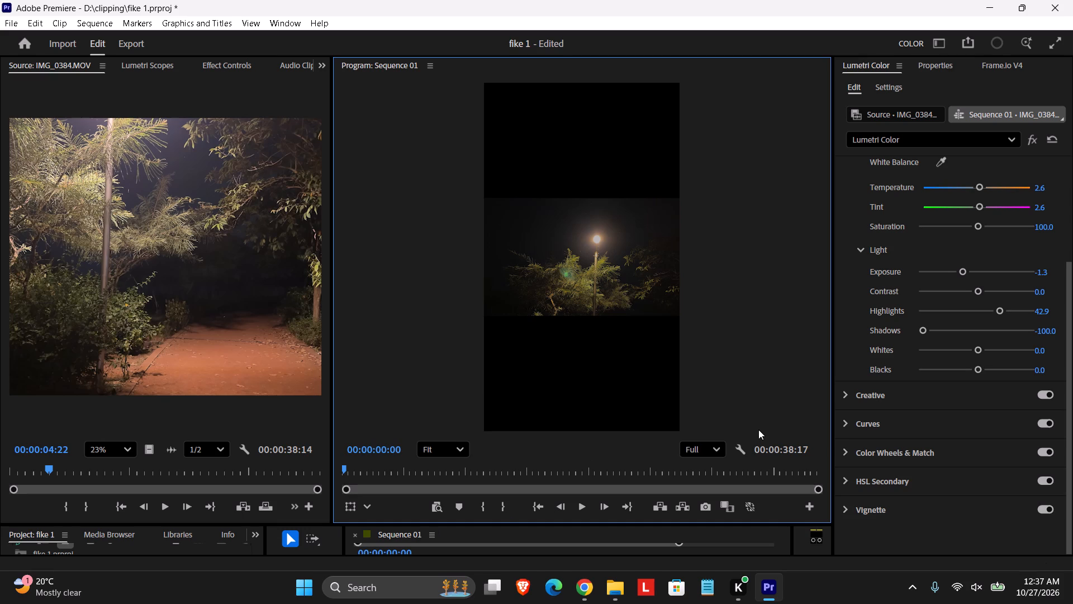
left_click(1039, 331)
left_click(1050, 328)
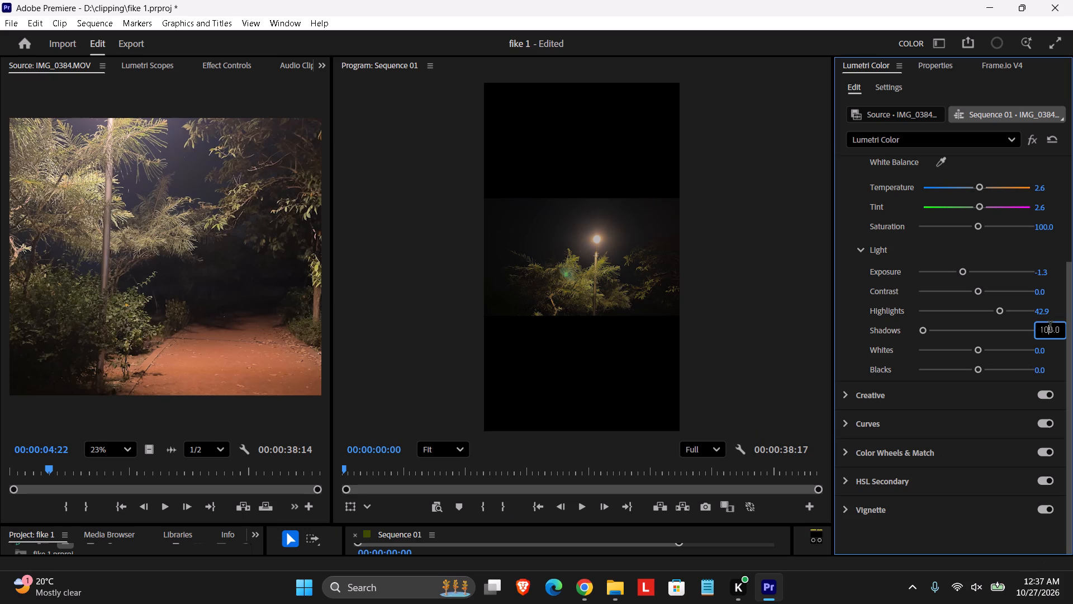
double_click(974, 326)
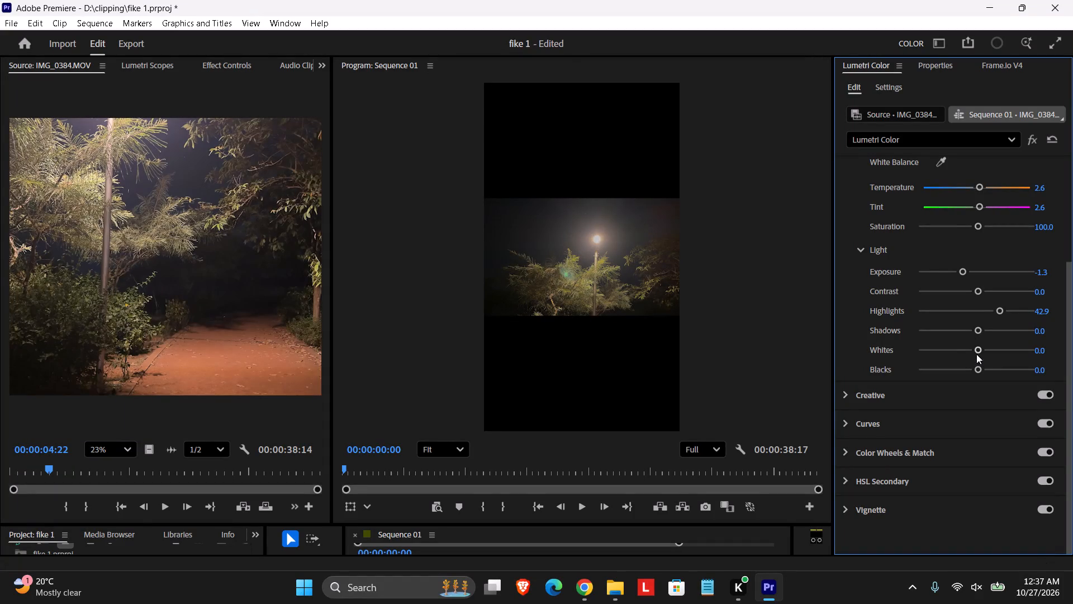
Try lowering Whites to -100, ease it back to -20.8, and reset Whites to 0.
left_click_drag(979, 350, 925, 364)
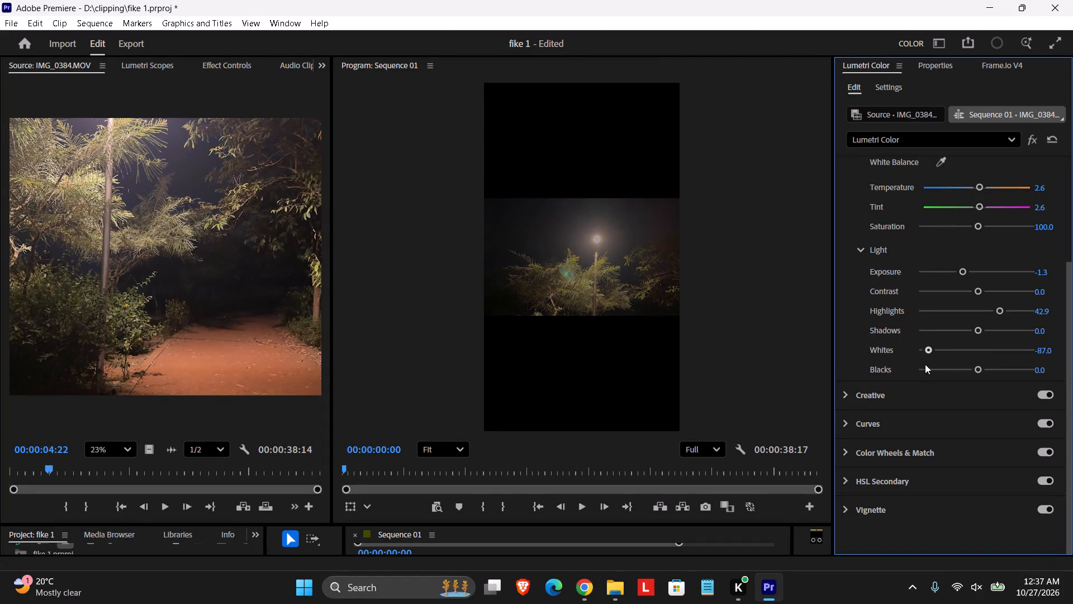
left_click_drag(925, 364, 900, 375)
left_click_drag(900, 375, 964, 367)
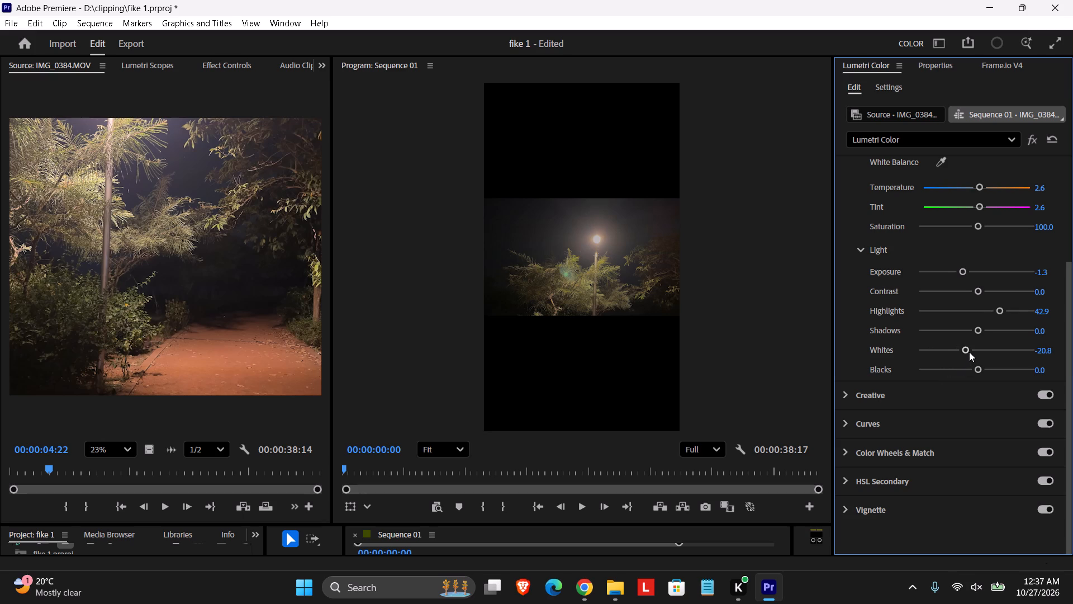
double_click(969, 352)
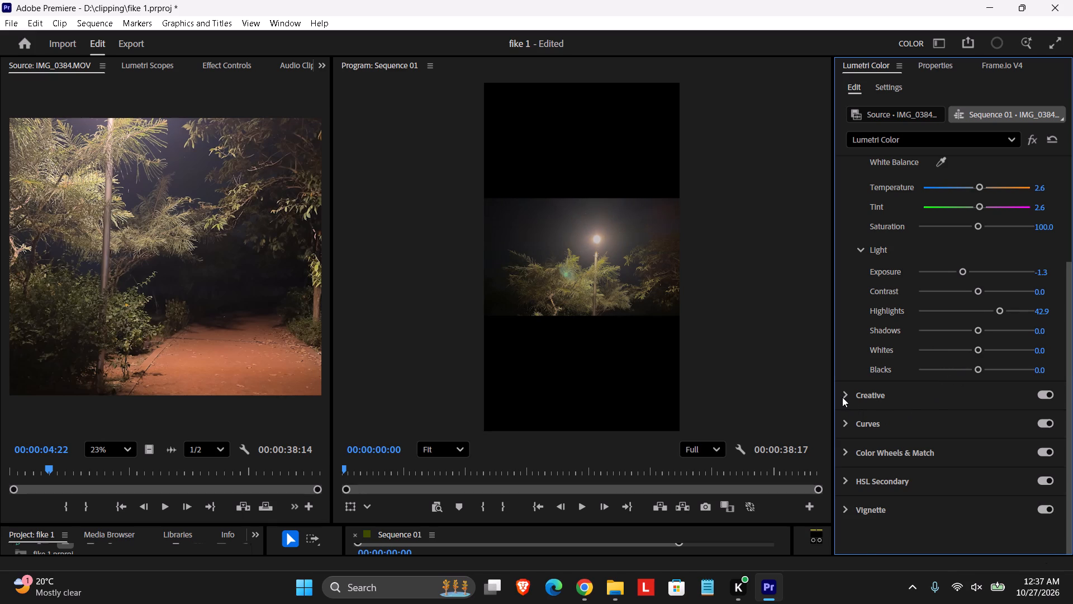
In the Creative adjustments, raise Faded Film to 54.5, lower it to 0, and settle on 22.1.
left_click(842, 397)
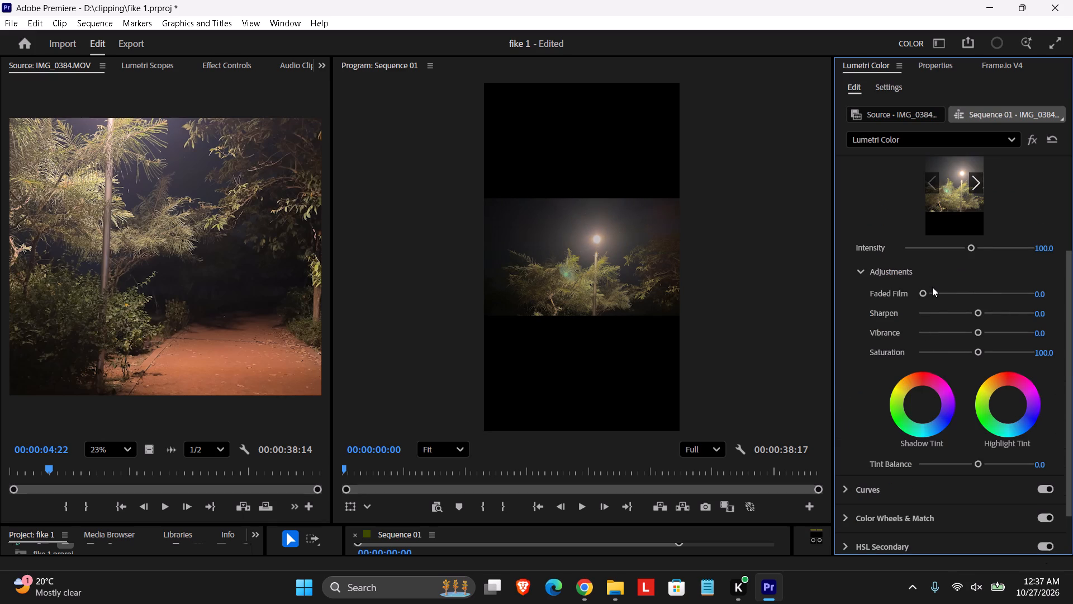
scroll(932, 287, "up", 1)
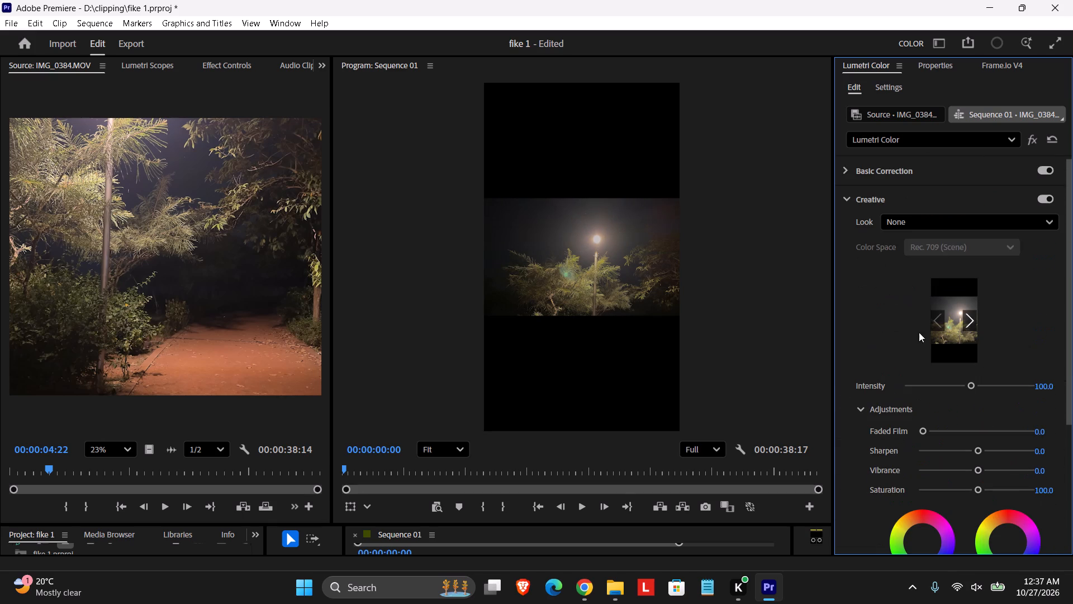
left_click_drag(918, 432, 930, 430)
left_click_drag(923, 432, 966, 425)
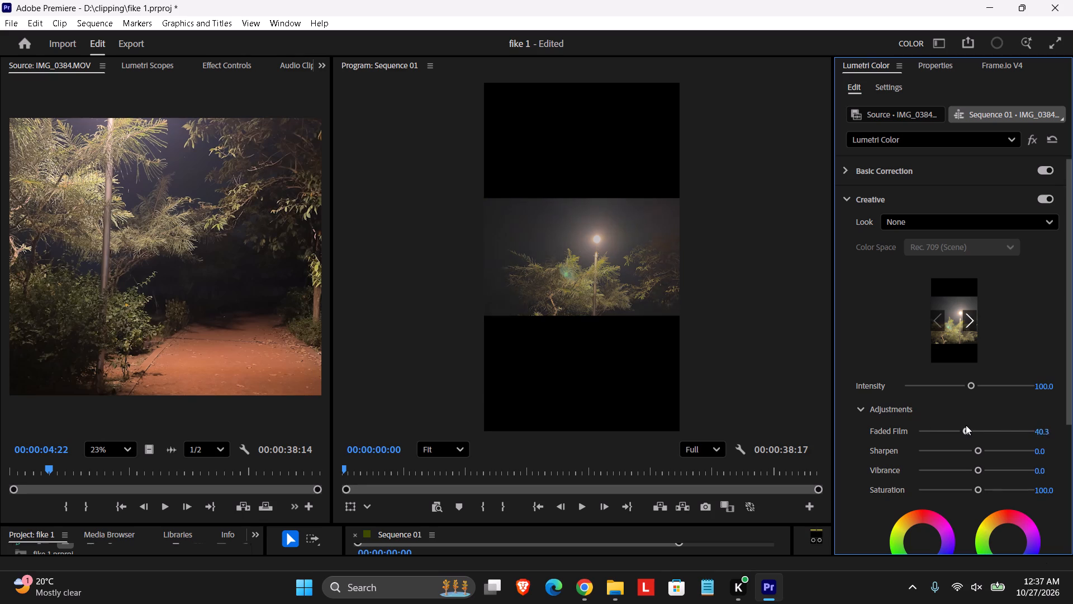
left_click_drag(966, 425, 978, 424)
left_click_drag(978, 424, 961, 431)
left_click_drag(961, 431, 940, 431)
left_click_drag(940, 431, 917, 438)
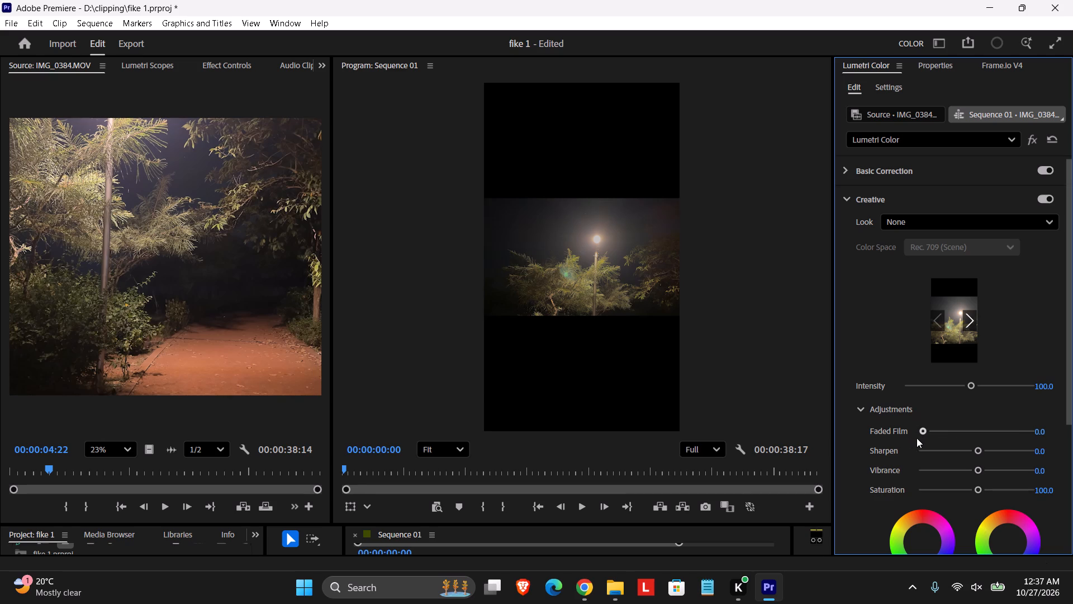
left_click_drag(917, 438, 937, 431)
left_click_drag(937, 431, 946, 430)
scroll(934, 266, "up", 1)
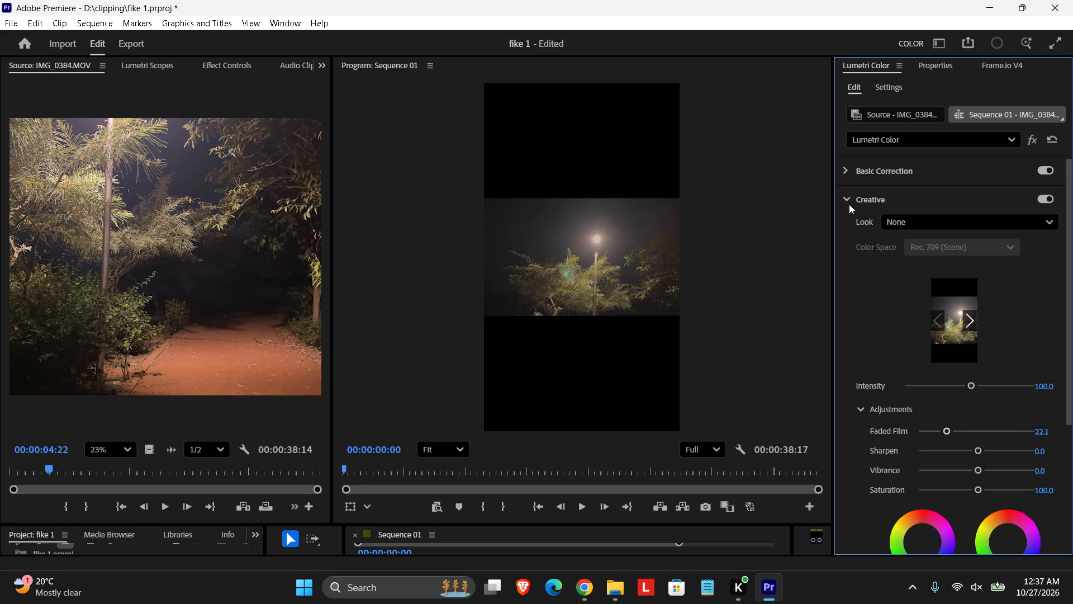
left_click(849, 204)
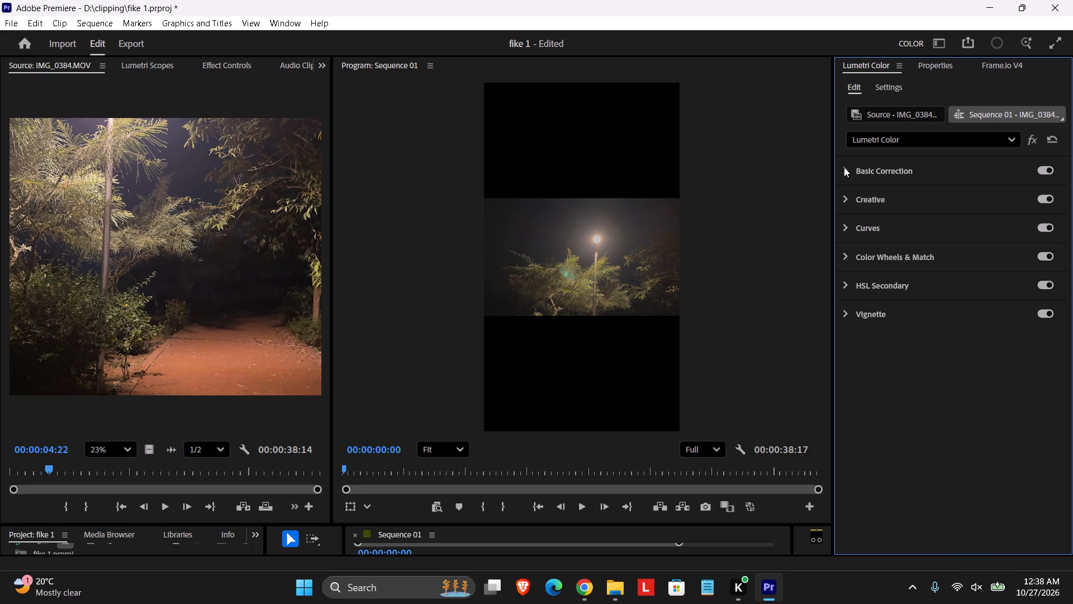
In the Basic Correction light settings, sweep Blacks between -100 and 100 and settle on 10.4.
left_click(844, 167)
scroll(923, 403, "down", 1)
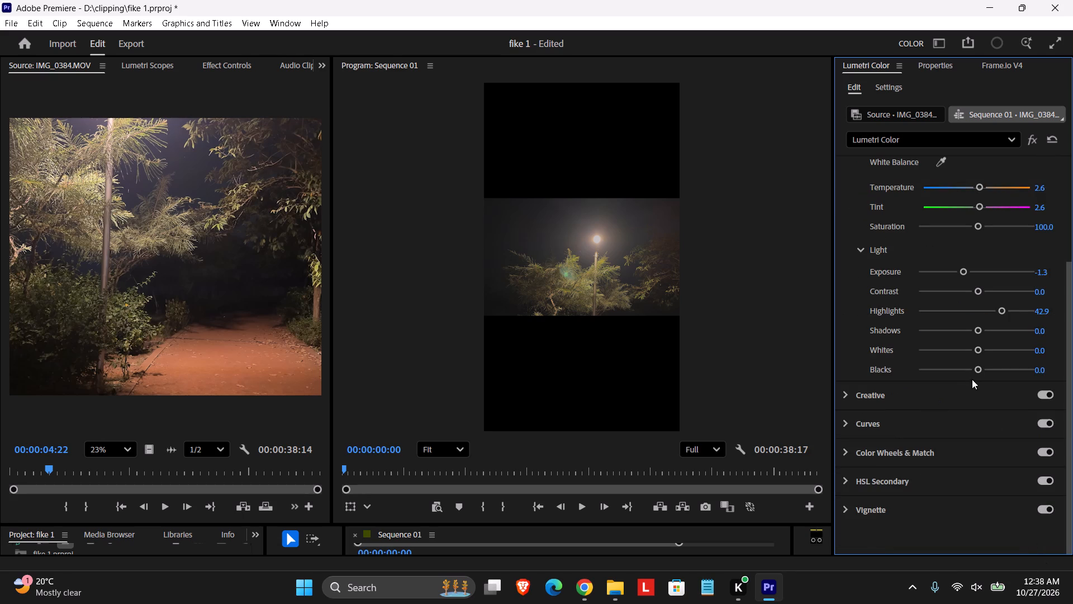
left_click_drag(976, 368, 890, 375)
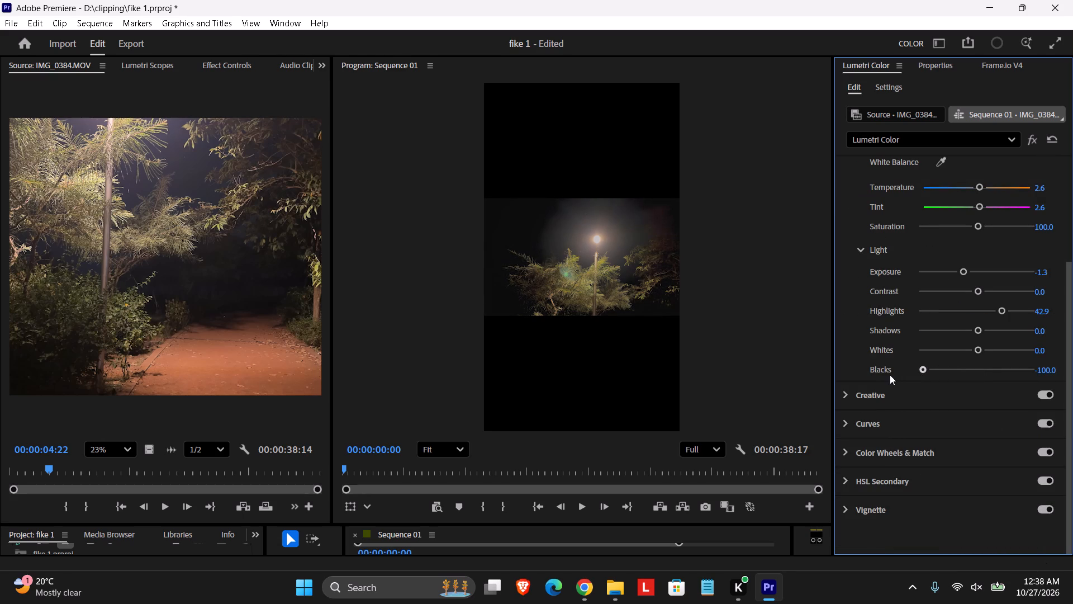
left_click_drag(890, 375, 948, 372)
left_click_drag(948, 372, 1041, 376)
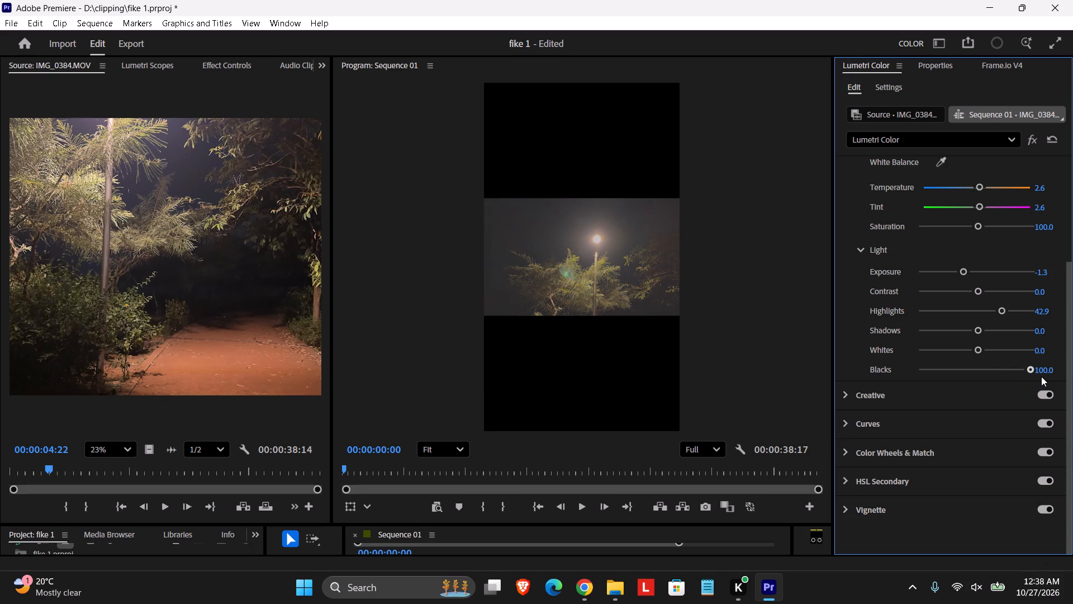
left_click_drag(1041, 376, 877, 400)
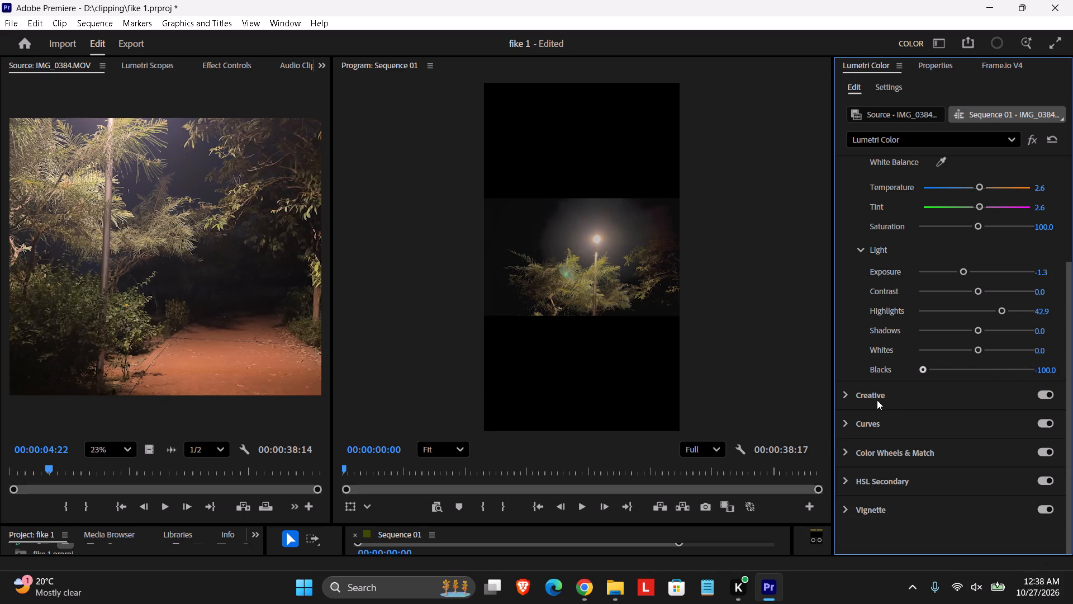
left_click_drag(877, 400, 980, 384)
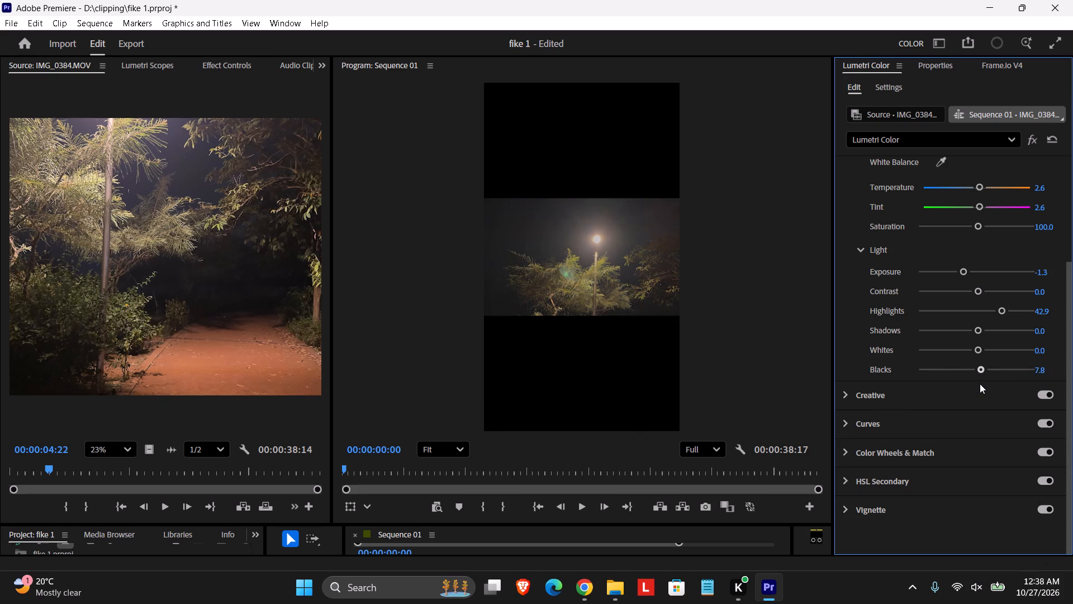
left_click_drag(980, 384, 976, 383)
left_click_drag(976, 383, 977, 379)
left_click_drag(977, 379, 981, 379)
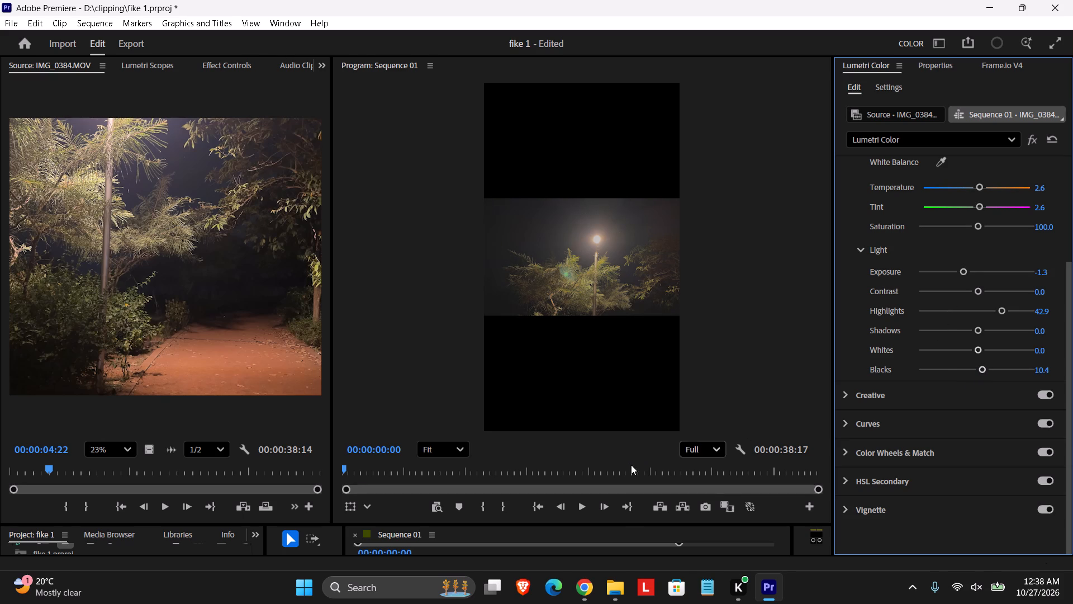
Toggle the Lumetri Color effect bypass off and on to compare the clip with and without the grade.
left_click(1032, 142)
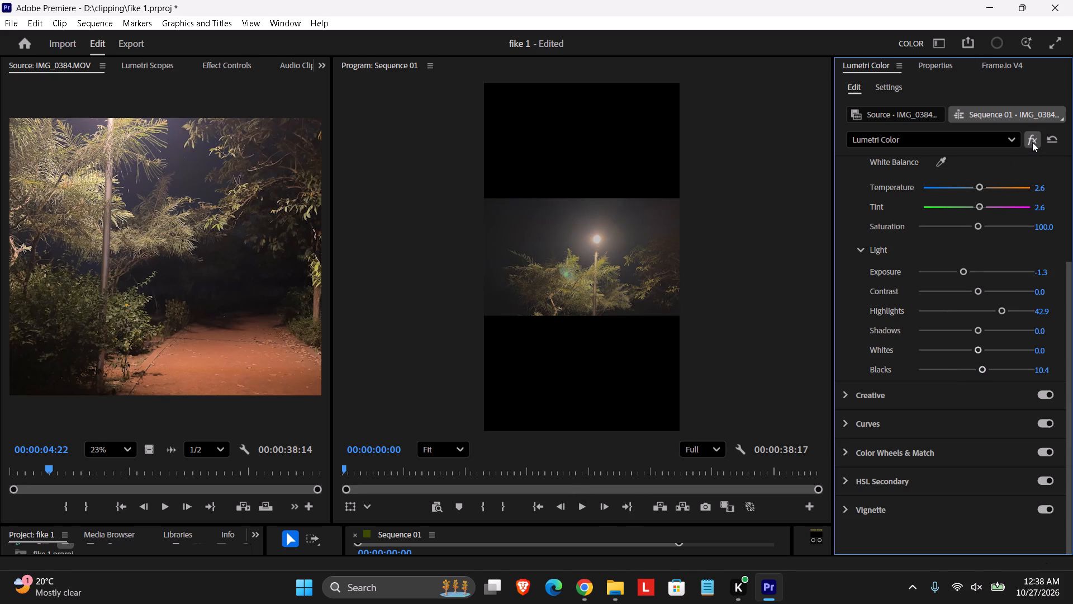
left_click(1032, 142)
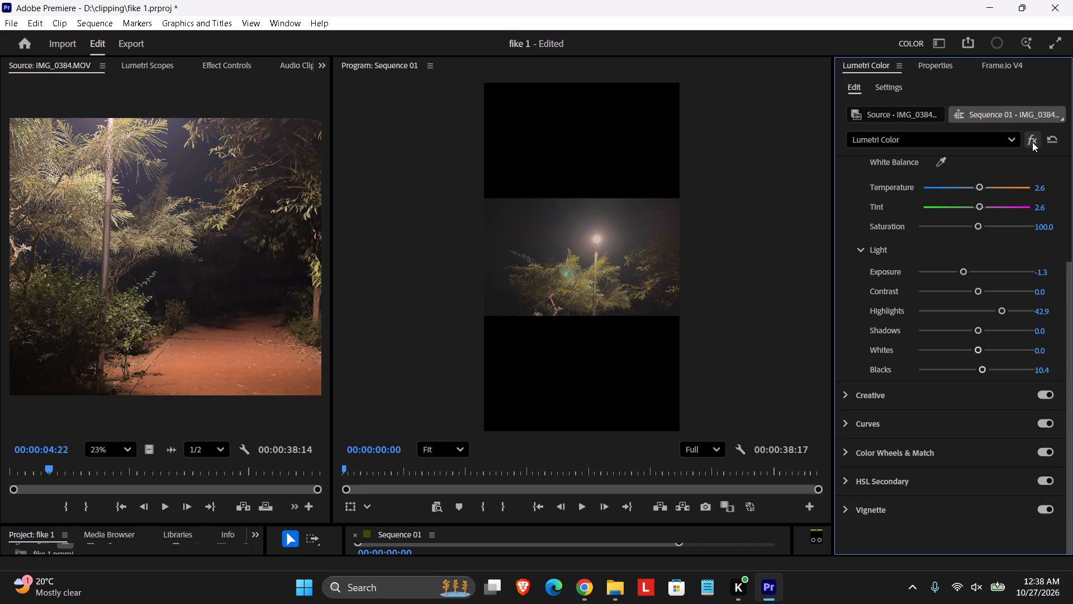
Play the ungraded source clip and the enlarged graded sequence from their starts to compare their colour and light.
scroll(583, 313, "up", 1)
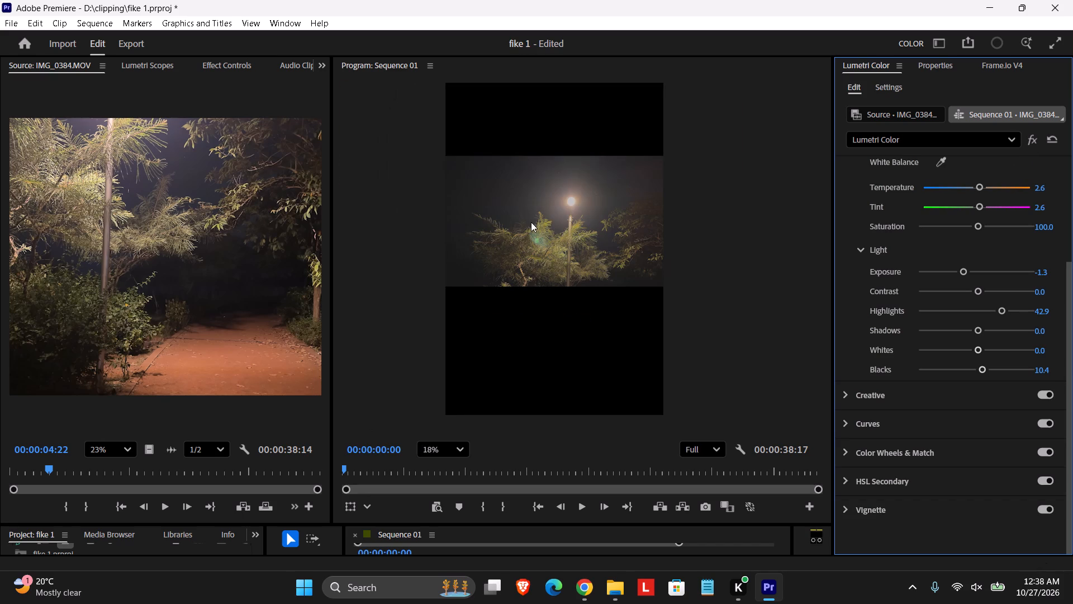
scroll(529, 219, "up", 6, "ctrl")
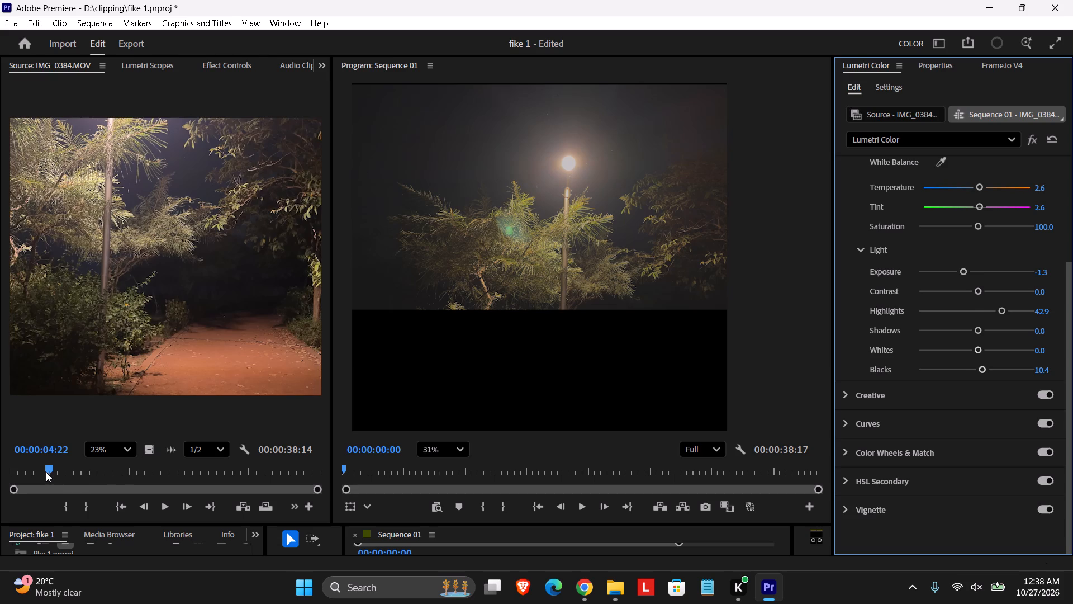
left_click_drag(46, 472, 0, 473)
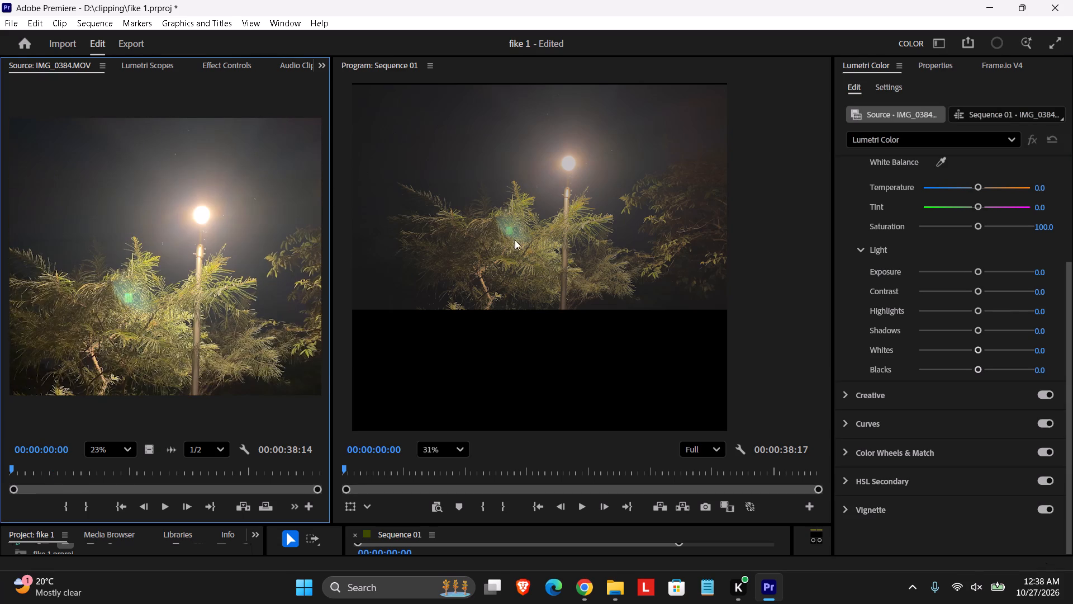
key("space")
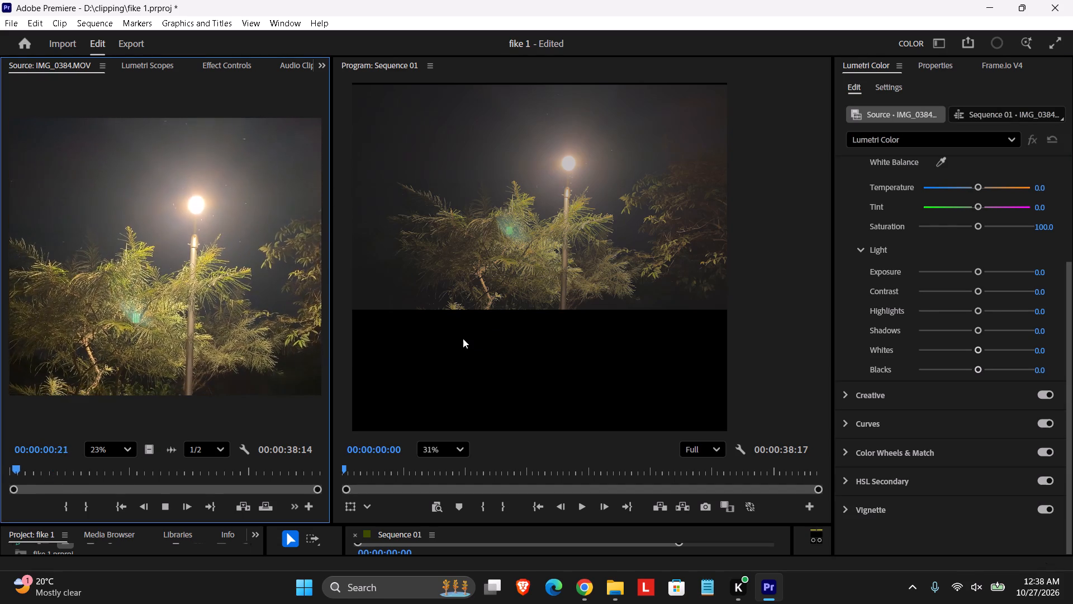
key("space")
left_click(585, 502)
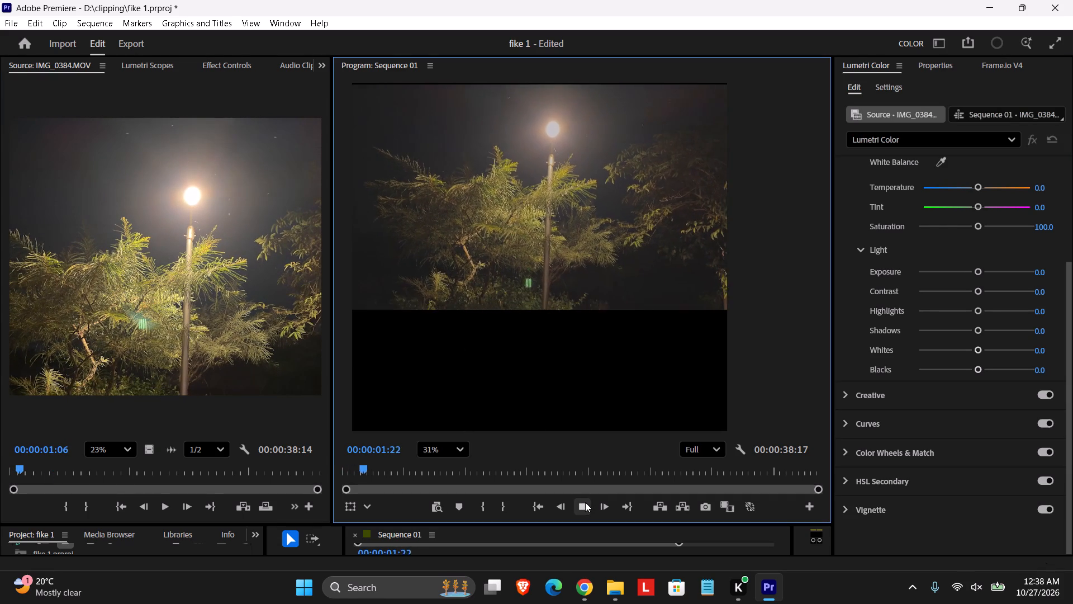
left_click(585, 502)
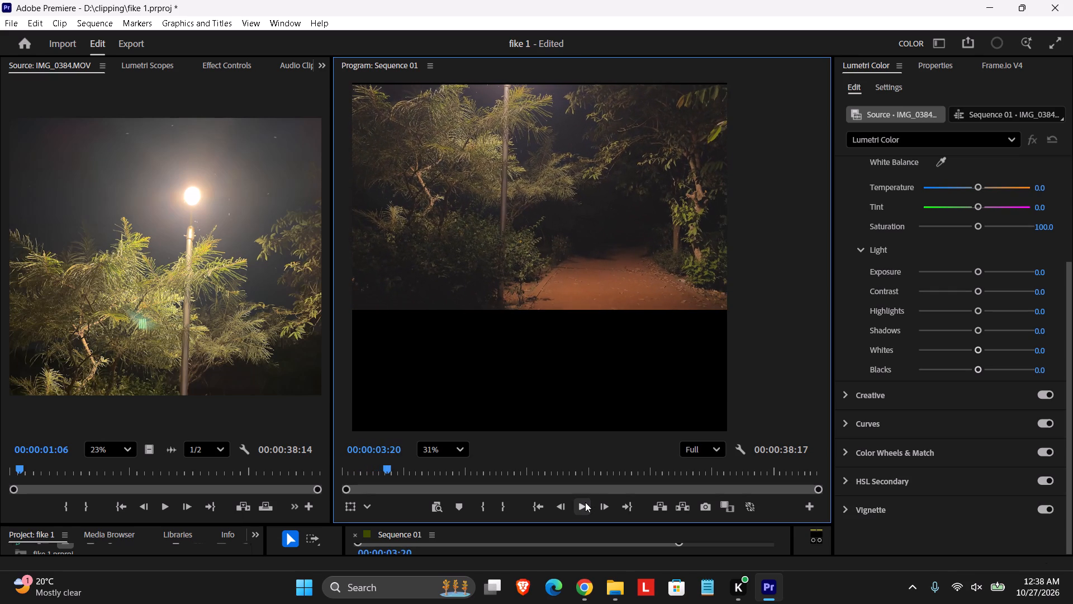
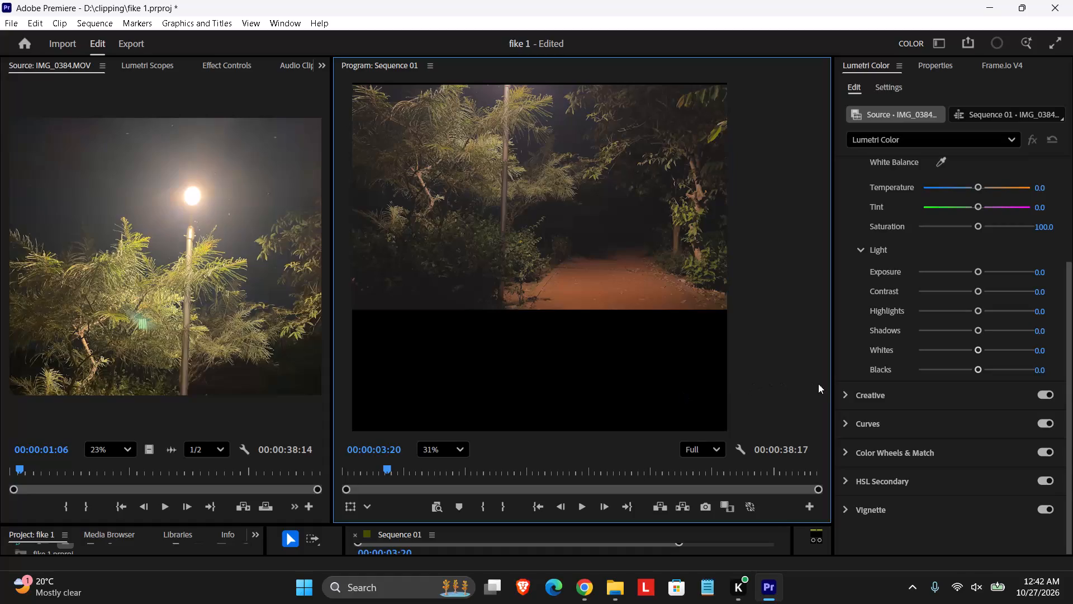
In the source clip's Creative adjustments, raise Faded Film to 72.1, lower it to 4.5, and settle on 19.5.
left_click(846, 393)
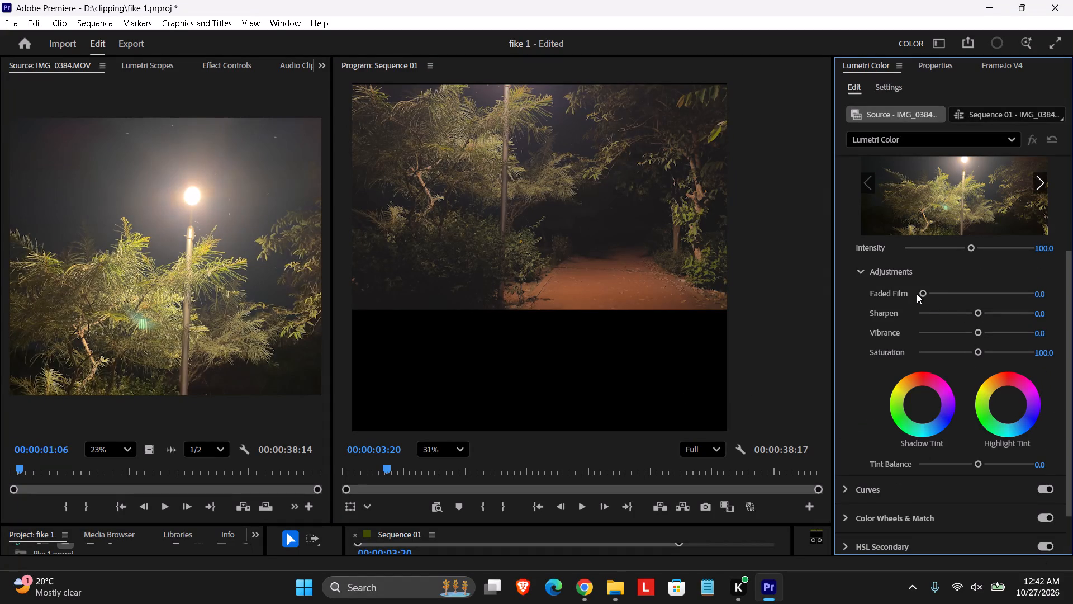
scroll(649, 331, "down", 1)
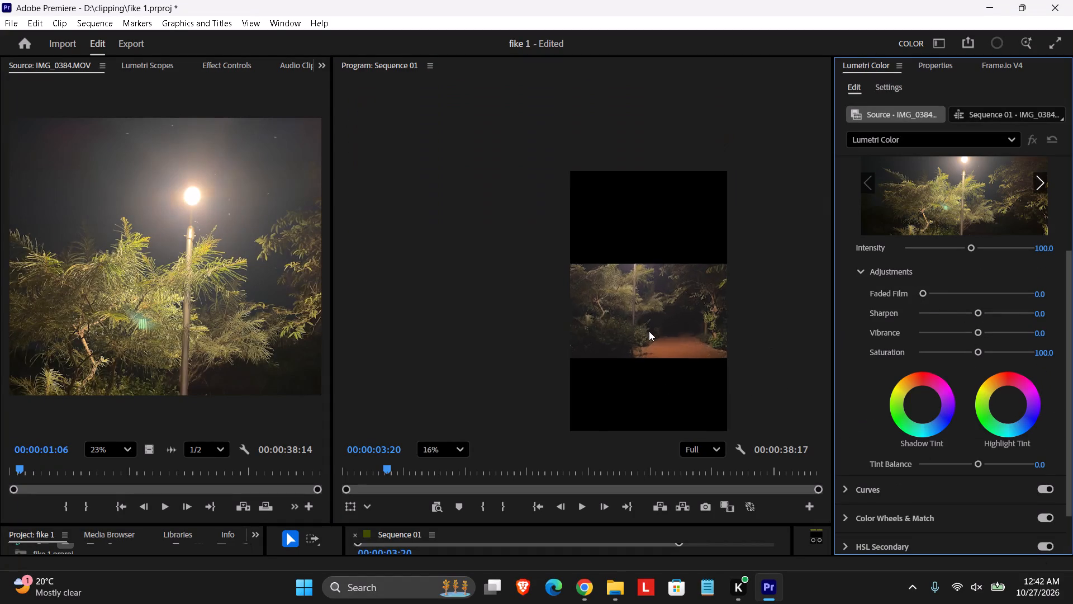
scroll(649, 331, "down", 1)
left_click(457, 452)
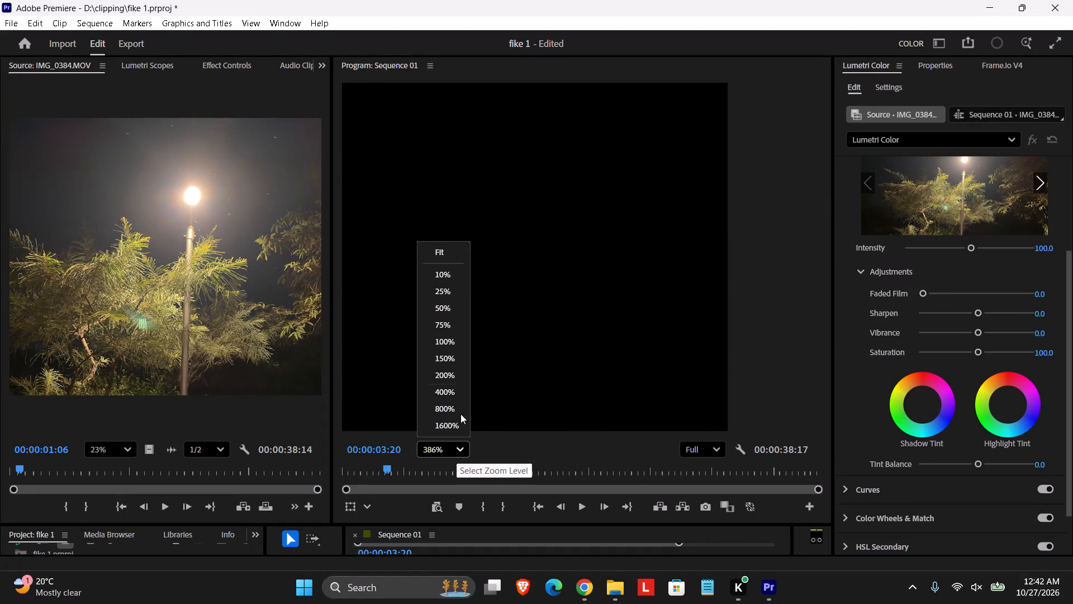
left_click(441, 261)
left_click(440, 257)
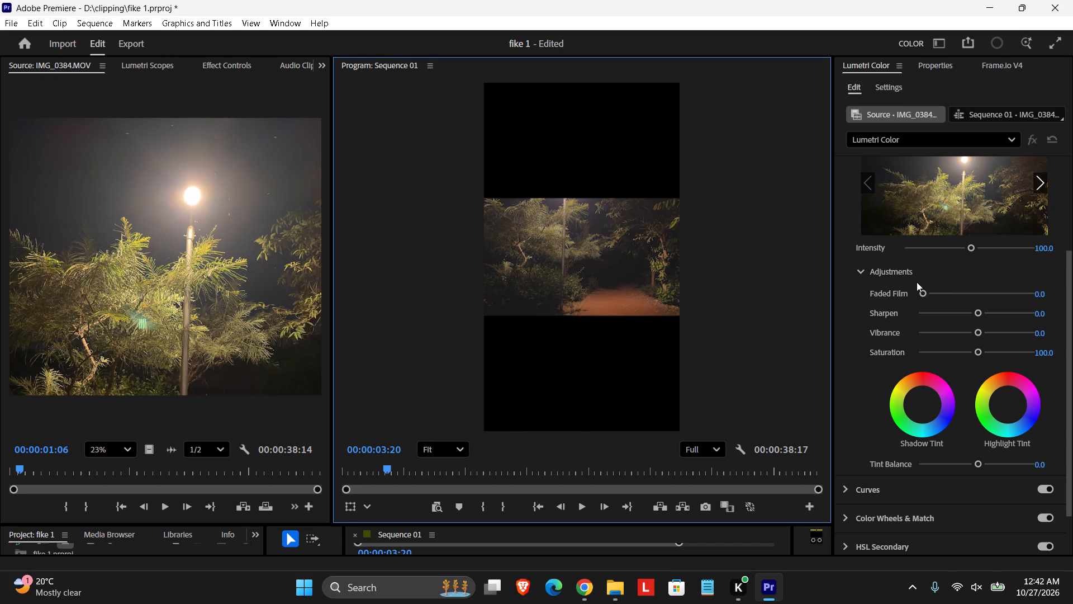
left_click_drag(924, 292, 1004, 291)
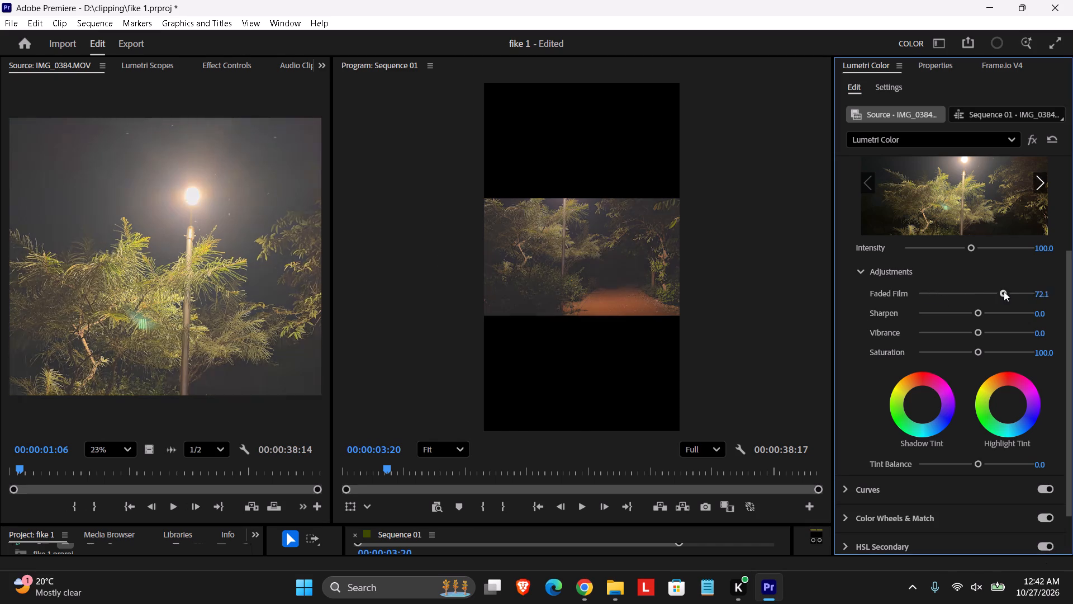
left_click_drag(1004, 291, 927, 315)
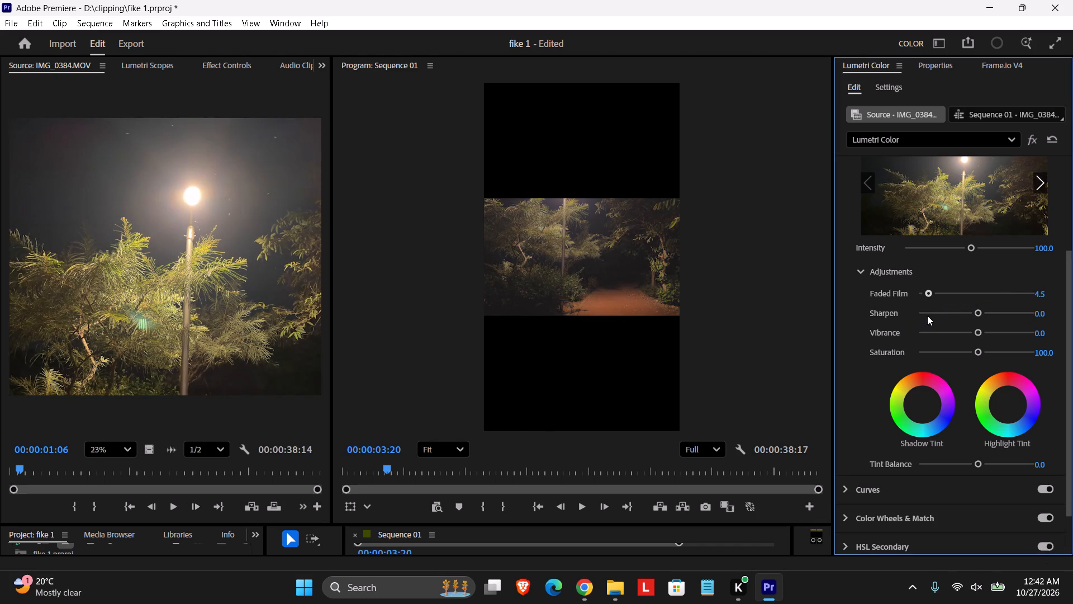
left_click_drag(927, 315, 942, 309)
Play a short stretch of the sequence and inspect the enlarged frame to judge the faded grade.
left_click(581, 503)
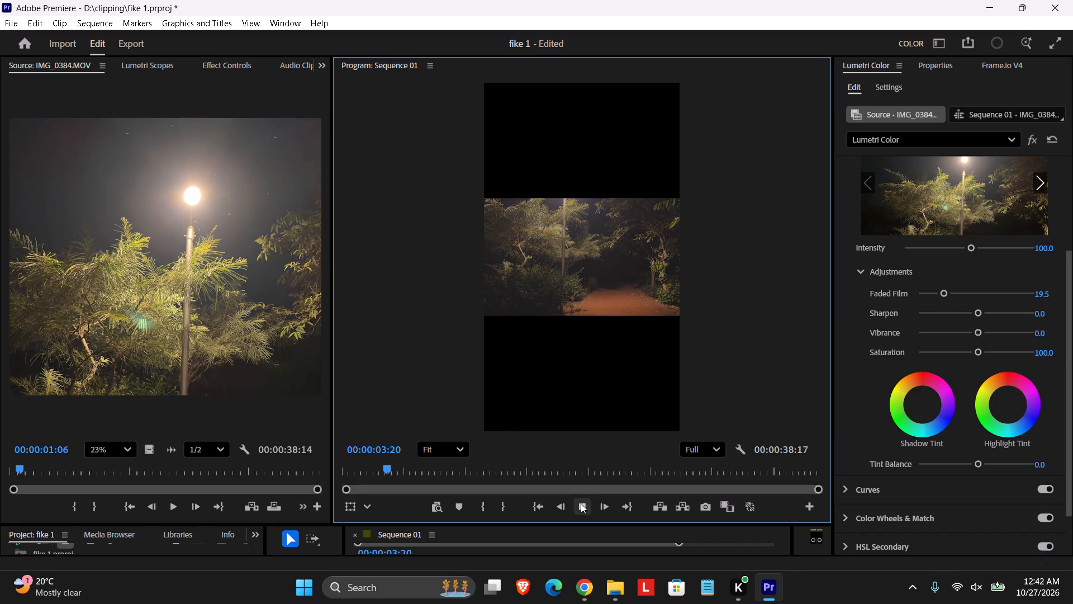
left_click(581, 503)
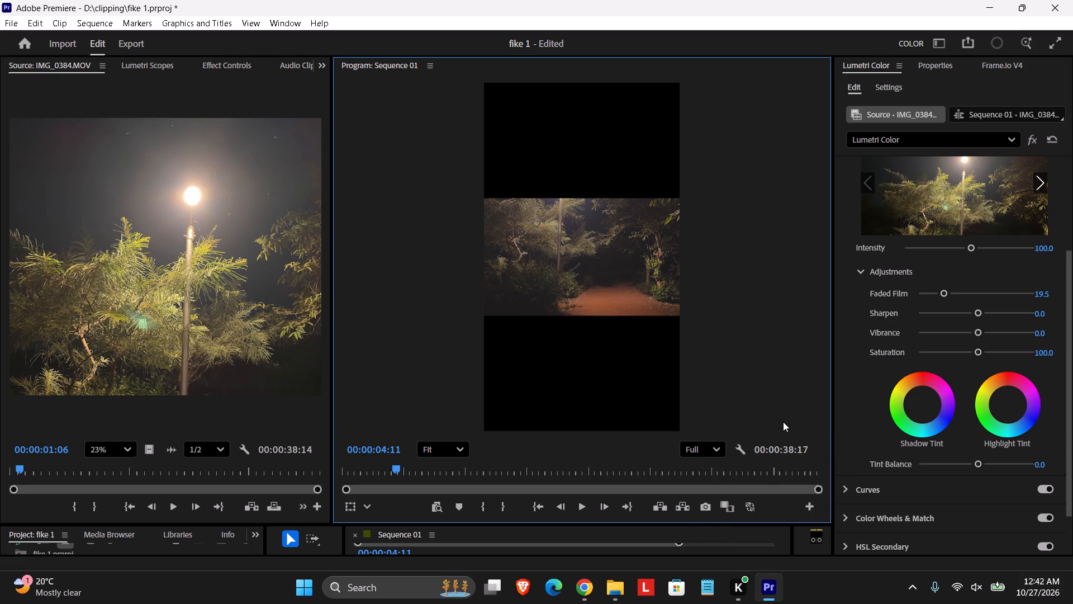
scroll(644, 422, "down", 1)
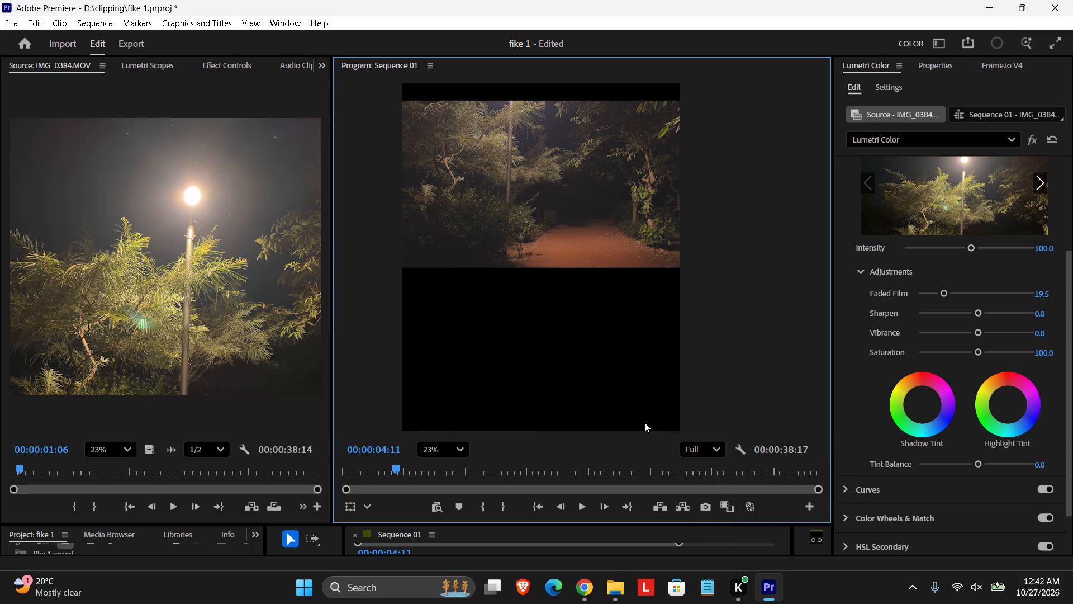
scroll(644, 422, "down", 1)
Switch to YouTube in Chrome and search for "premiere pro color correction".
left_click(585, 592)
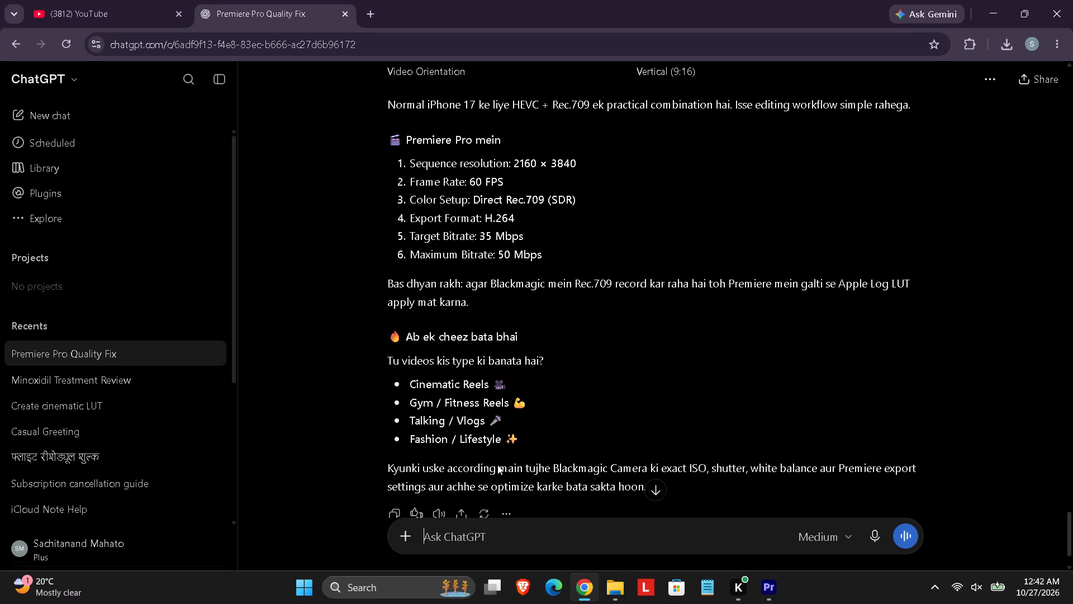
left_click(155, 0)
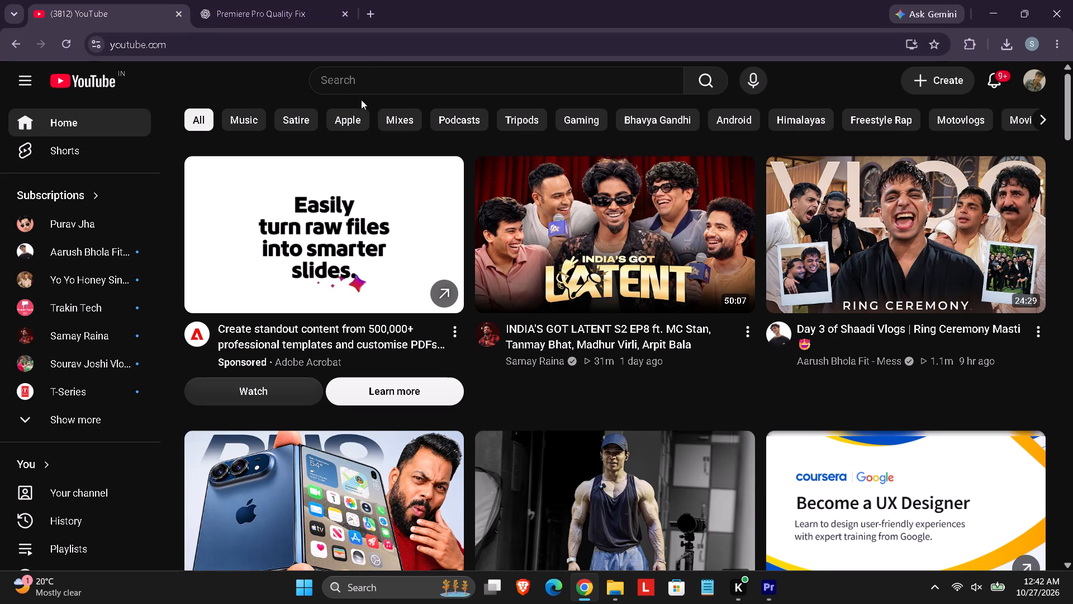
left_click(377, 80)
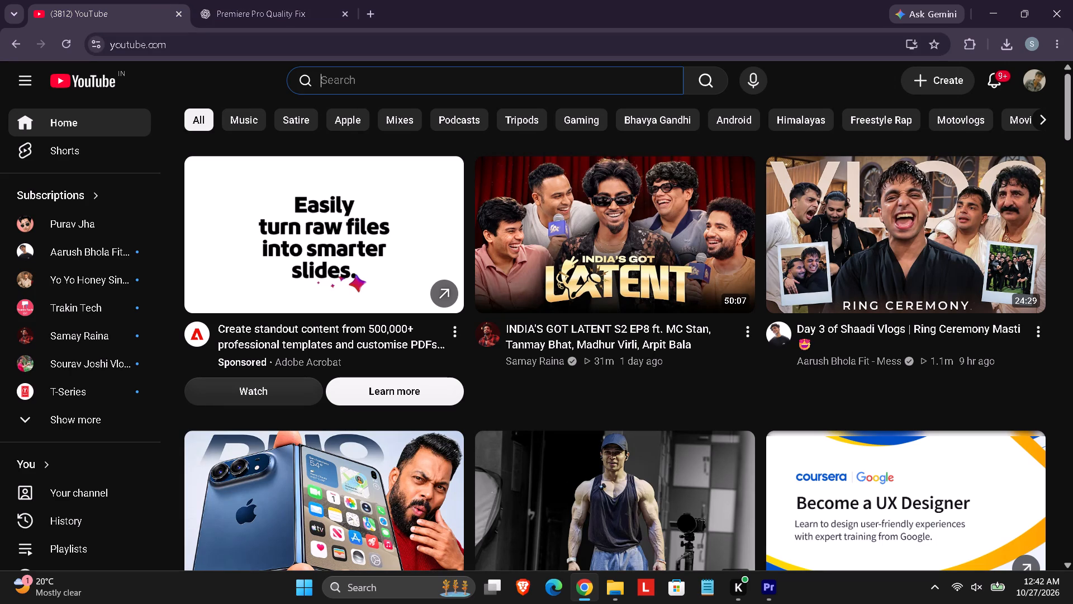
type("premiere")
key("space")
type("pro")
key("space")
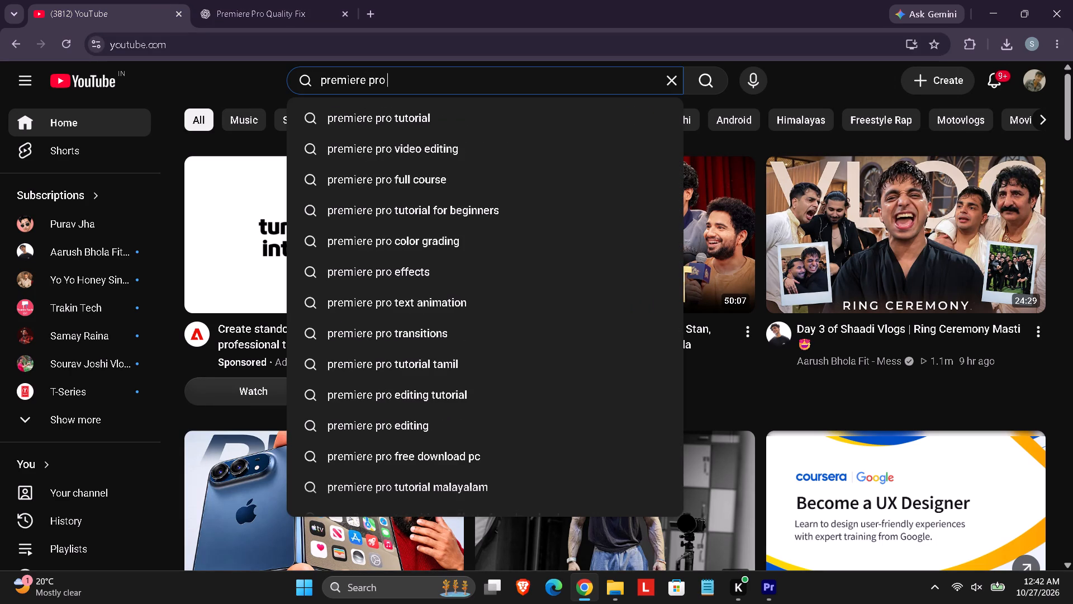
type("color")
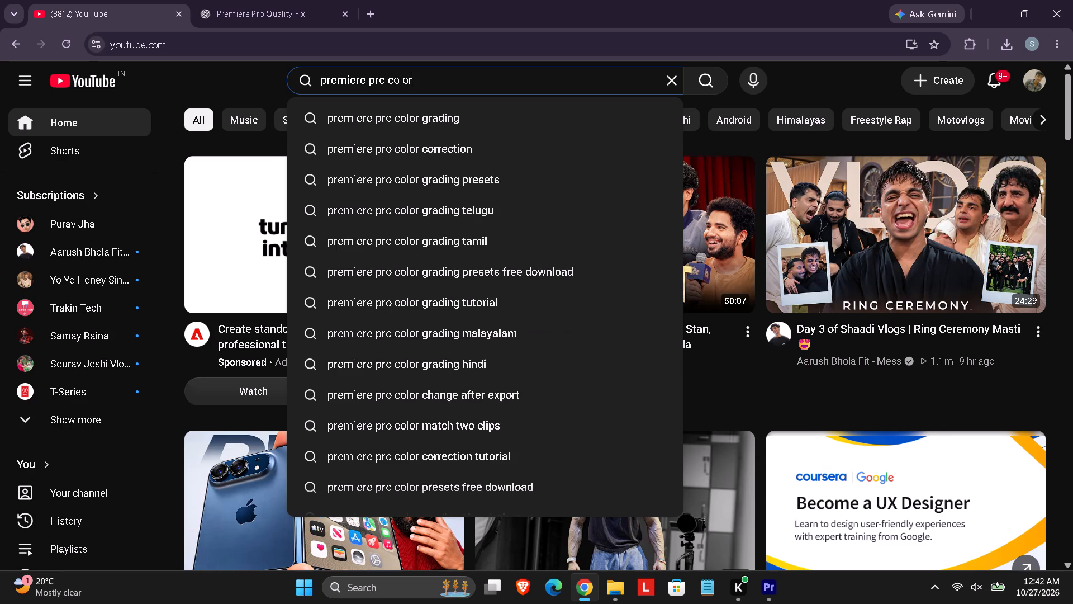
Search YouTube for "premiere pro color correction" and preview the Adobe Premiere Pro Color Grading Tutorial result with sound on.
left_click(370, 141)
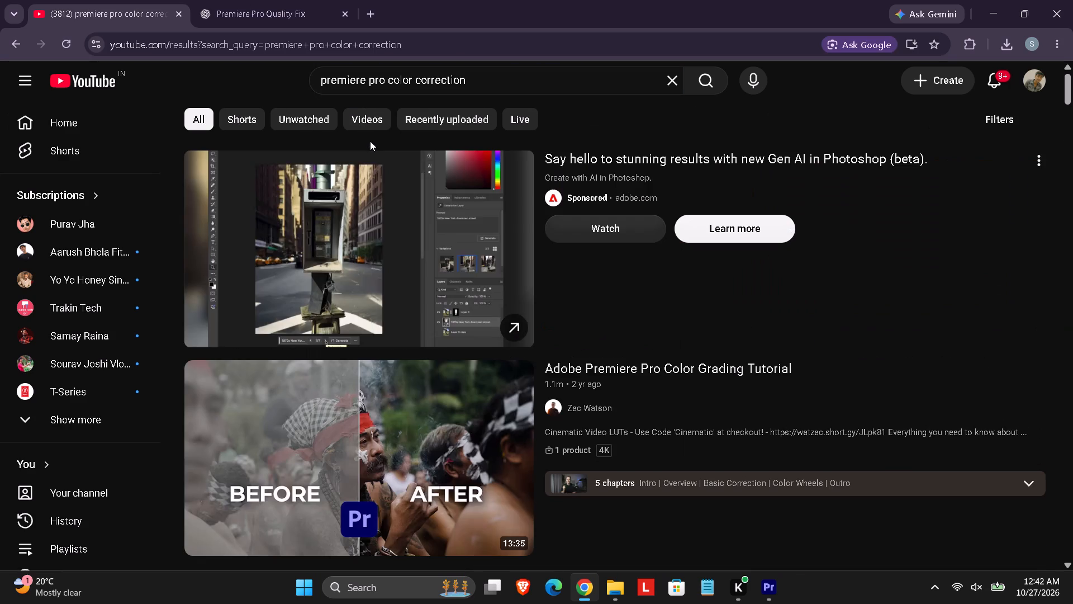
scroll(502, 298, "down", 1)
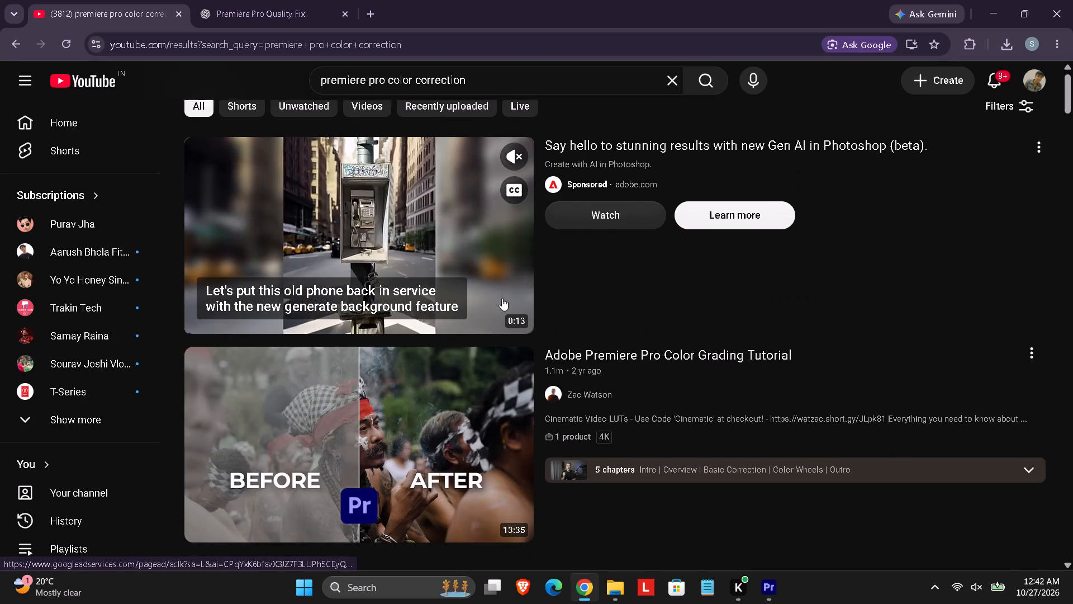
scroll(502, 298, "down", 2)
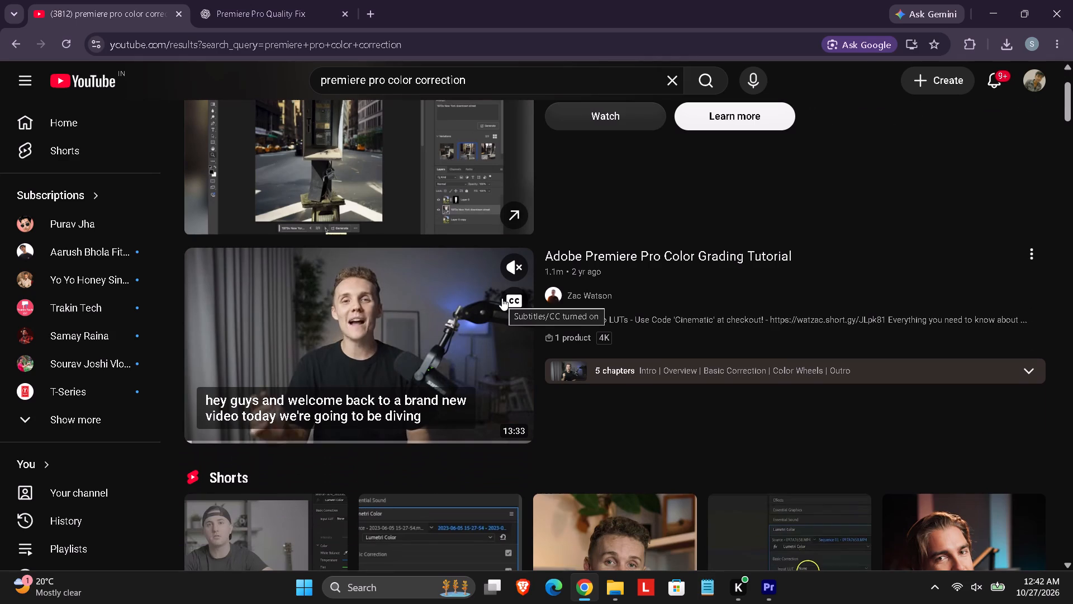
left_click(517, 272)
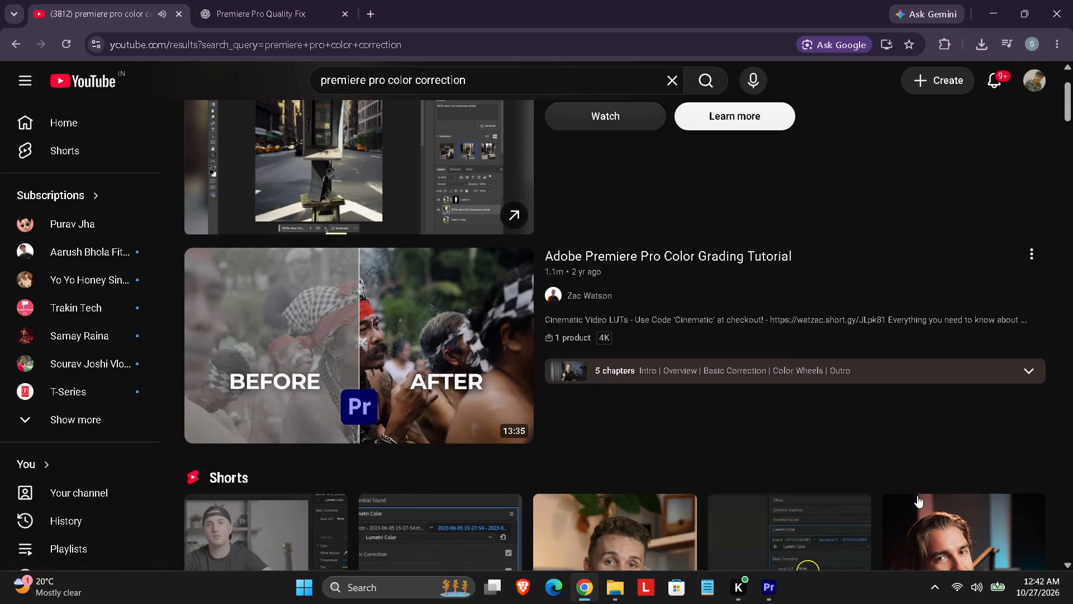
Switch off the computer's Bluetooth, which is connected to the AirBass Headphone.
left_click(973, 584)
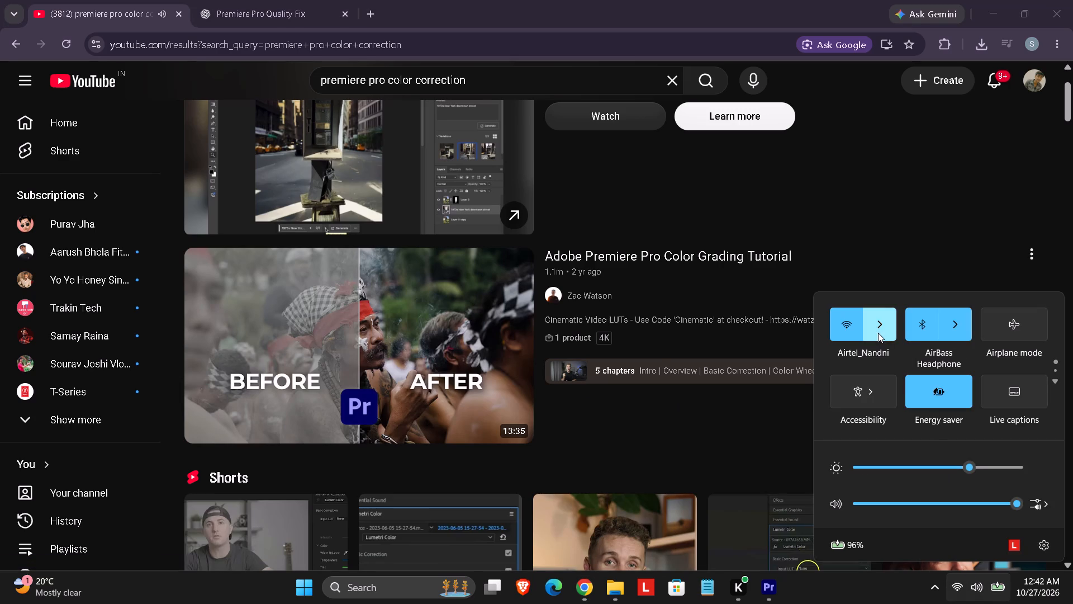
left_click(877, 332)
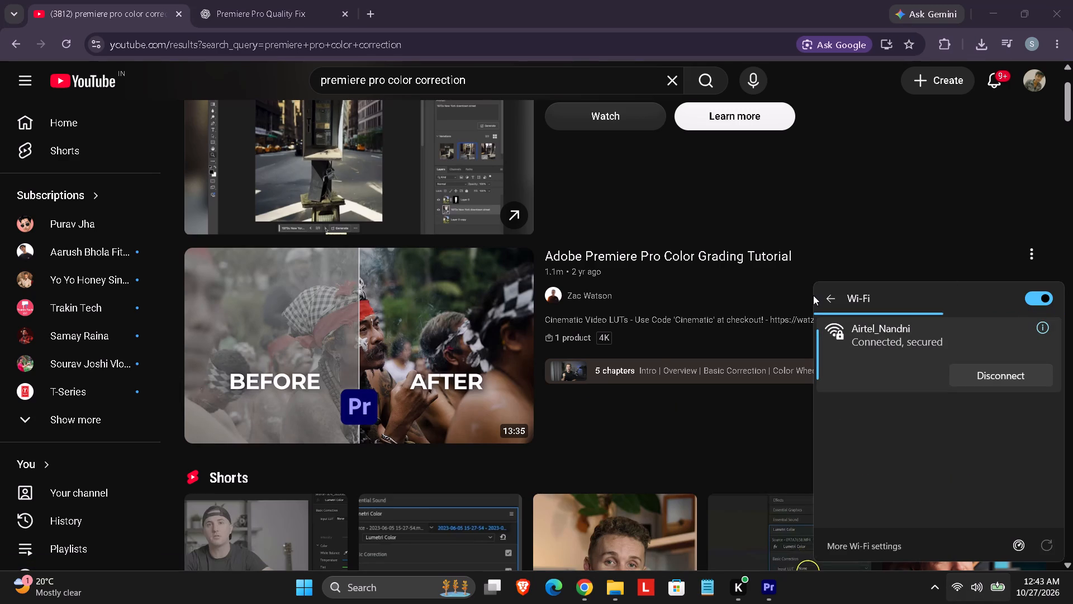
left_click(819, 297)
left_click(936, 334)
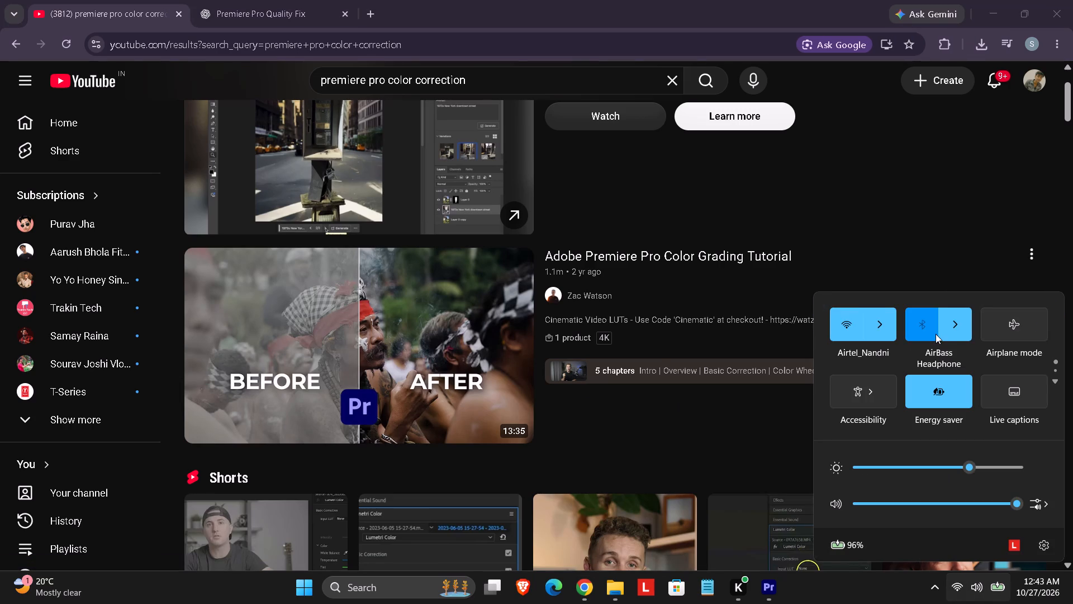
Open the Adobe Premiere Pro Color Grading Tutorial by Zac Watson and skip the ad to start the video.
left_click(467, 345)
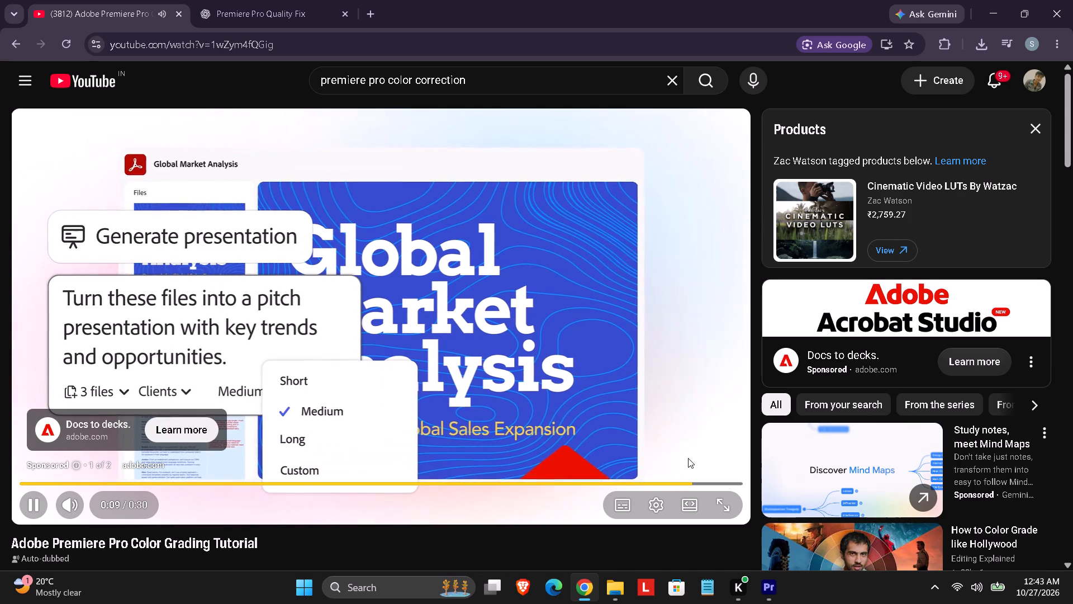
left_click(720, 470)
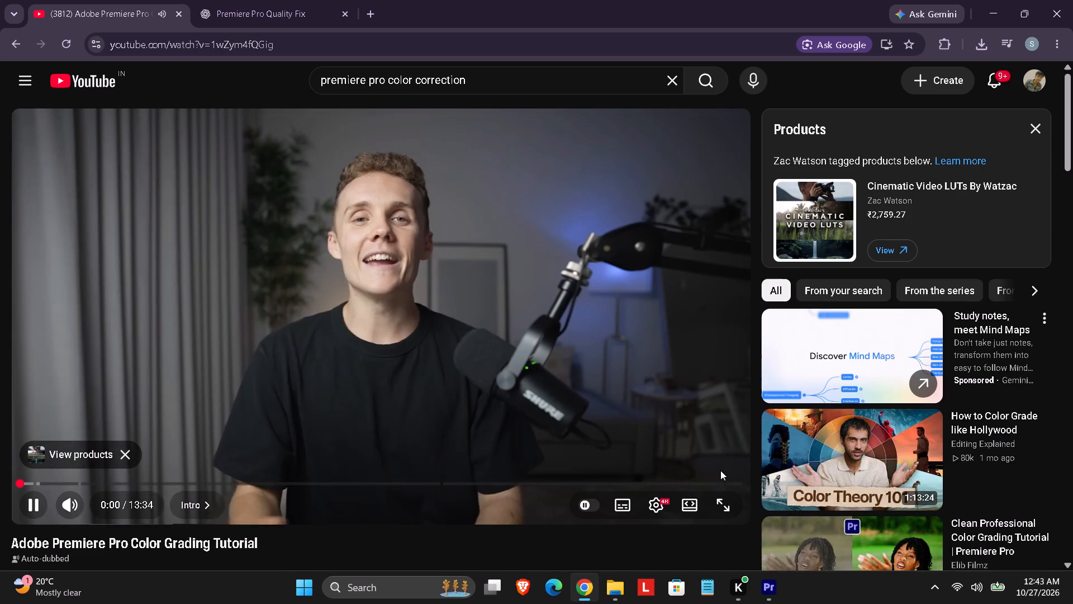
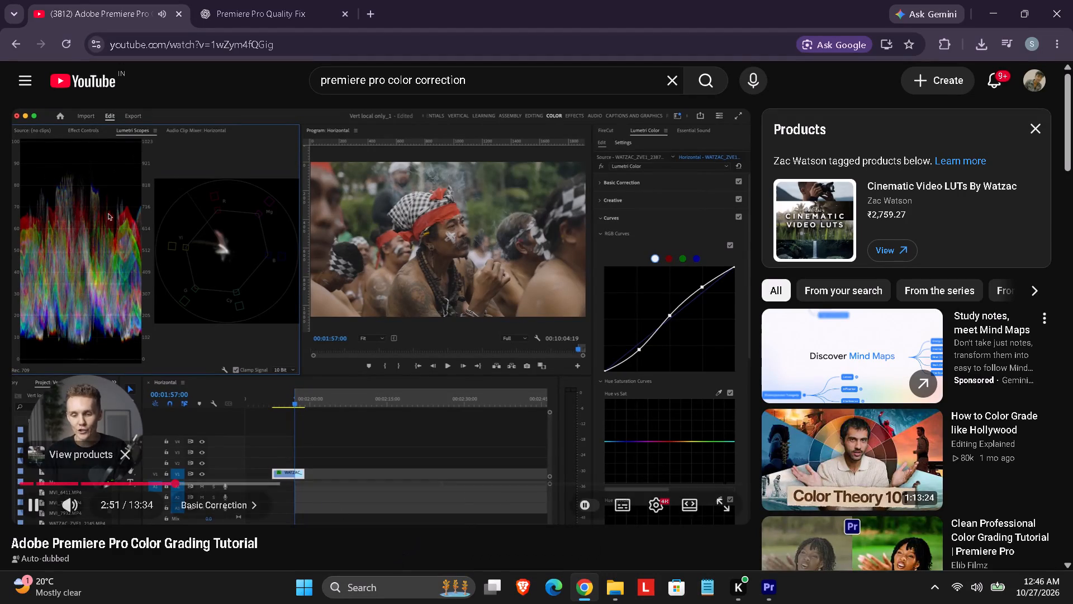
Rewind the Adobe Premiere Pro Color Grading Tutorial to its Overview chapter, at about 0:19.
left_click(78, 480)
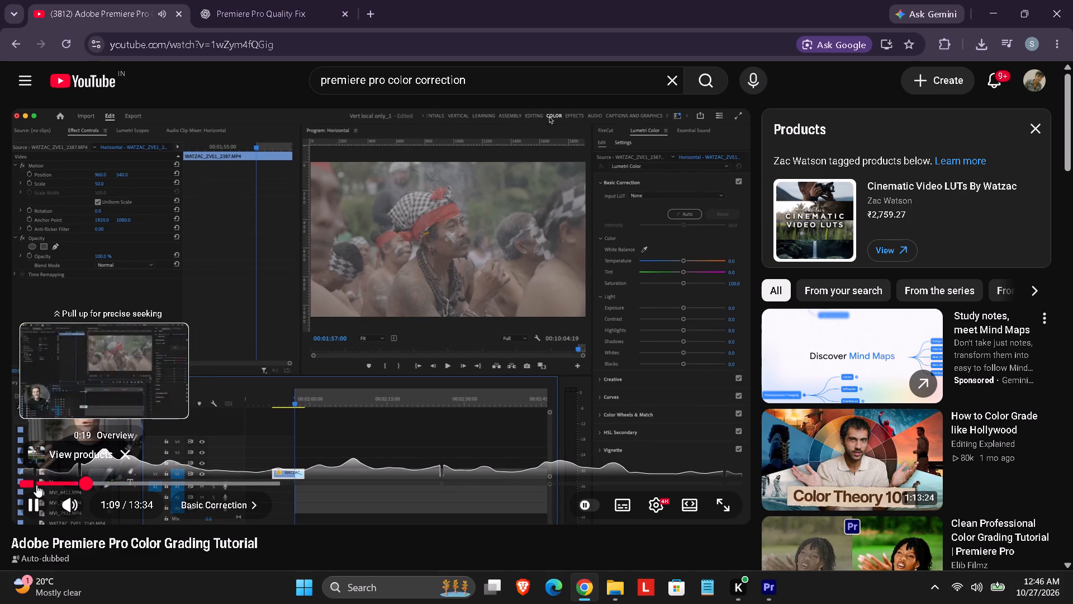
left_click(36, 485)
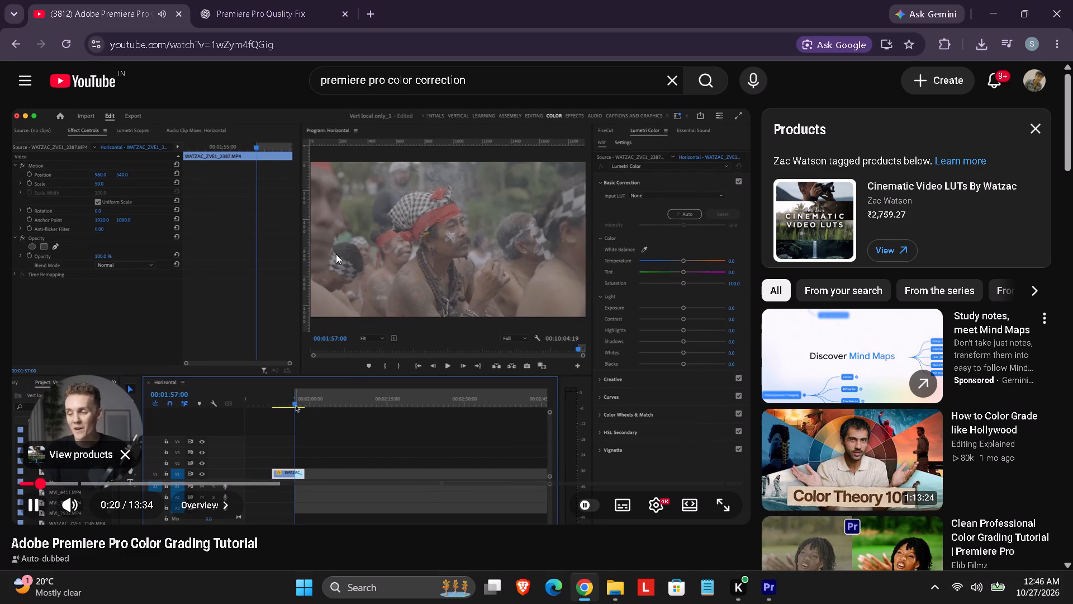
Copy the tutorial's video address, open it in a new Brave tab, start playback and dismiss the site's notification request.
left_click(273, 36)
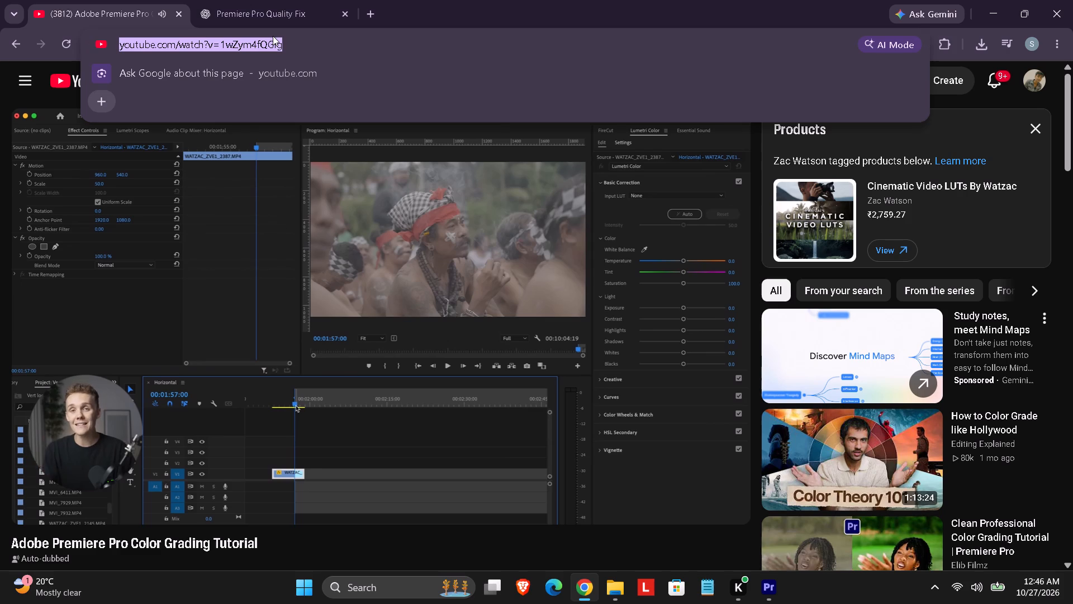
key("ctrl+c")
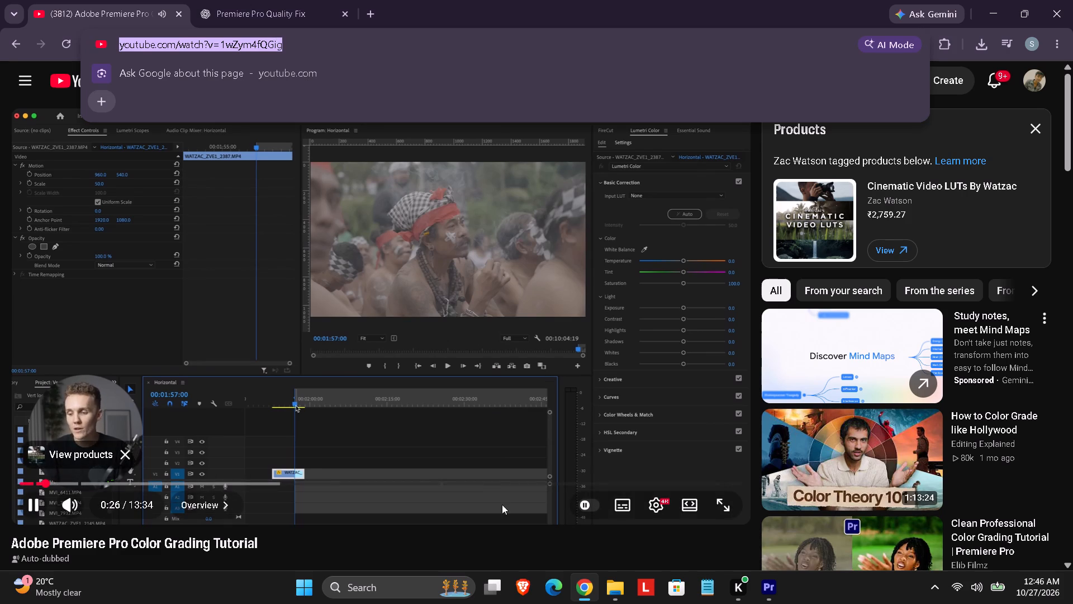
left_click(526, 594)
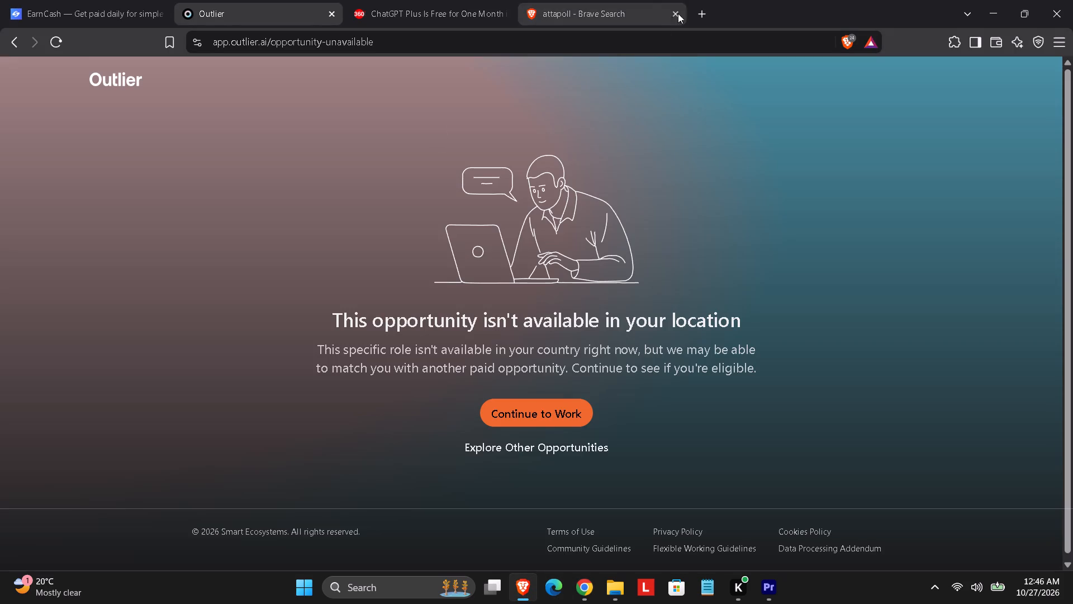
left_click(702, 6)
key("ctrl+v")
key("Return")
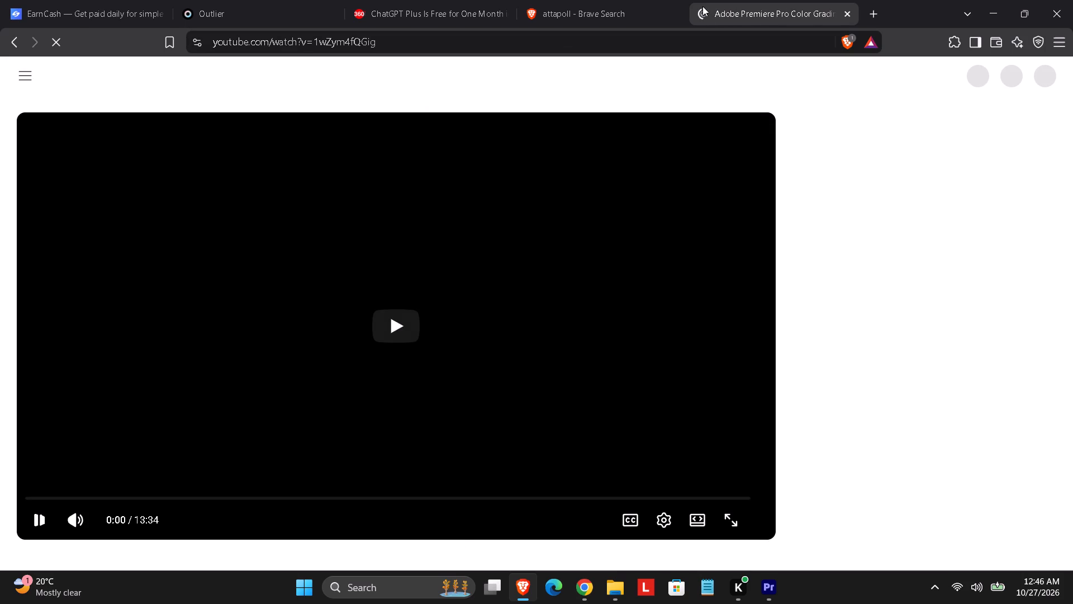
left_click(405, 324)
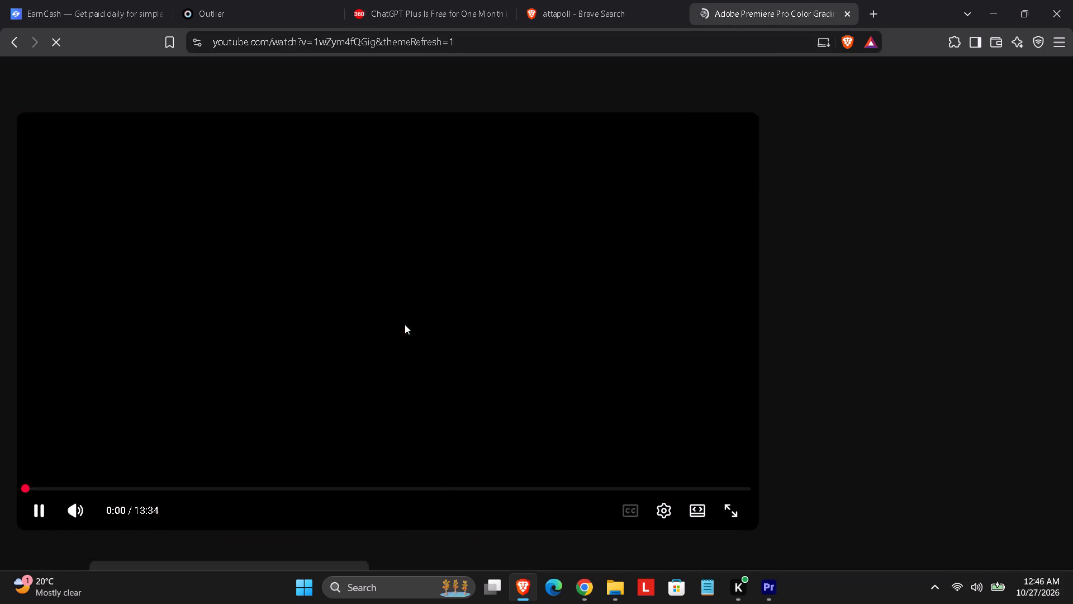
left_click(396, 328)
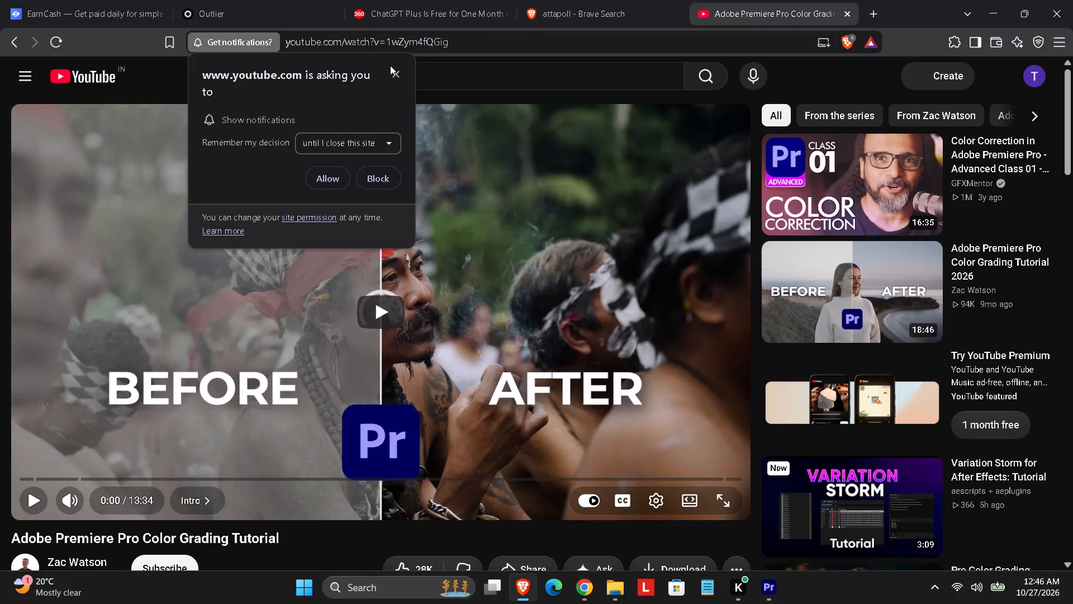
left_click(398, 79)
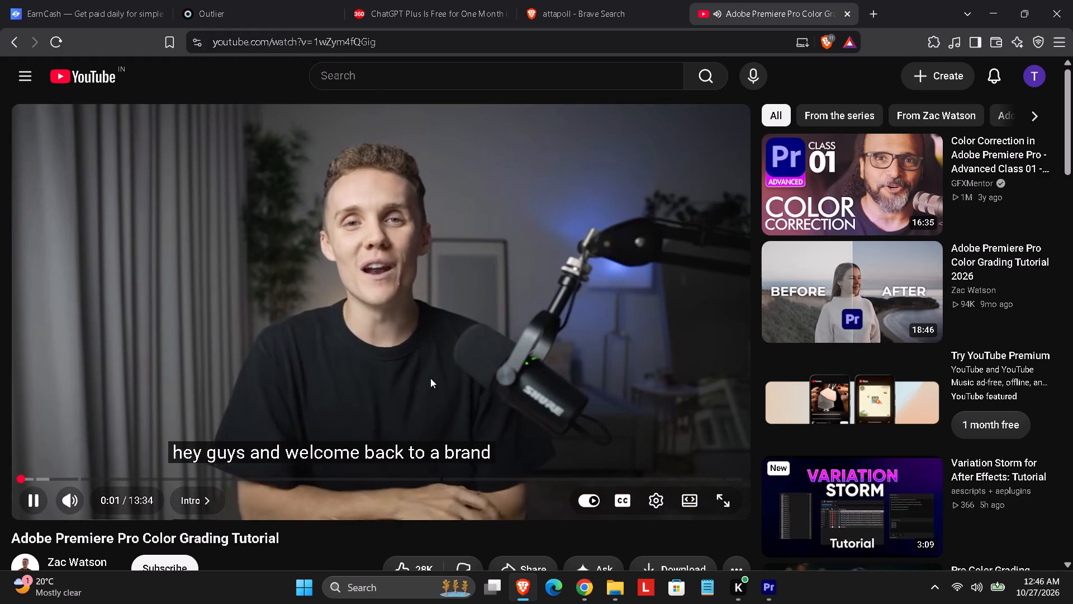
Return to Chrome and pause the duplicate playback of the color grading tutorial.
left_click(588, 603)
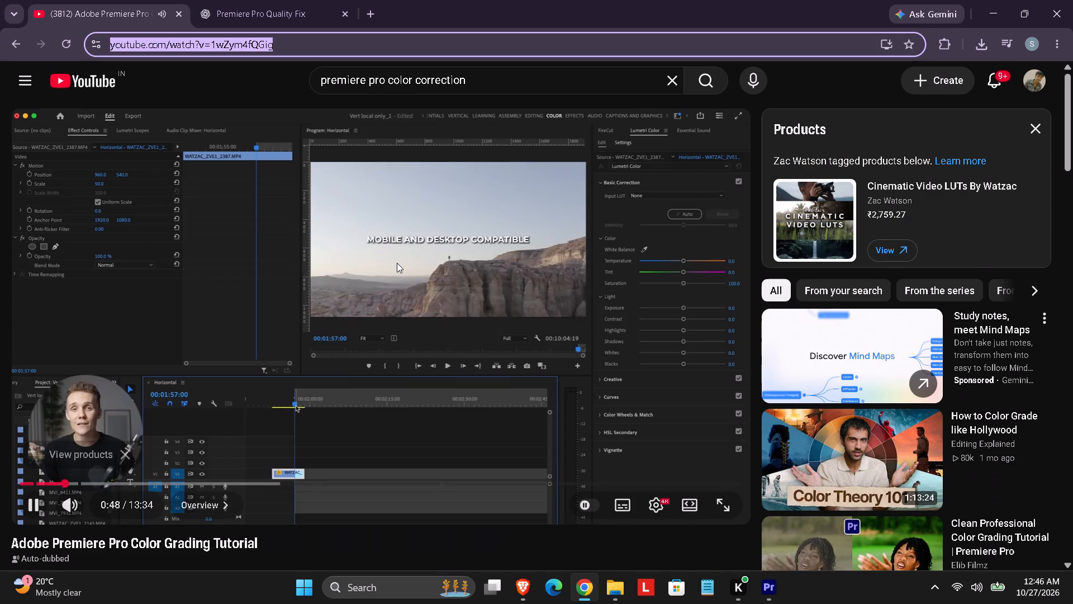
left_click(397, 263)
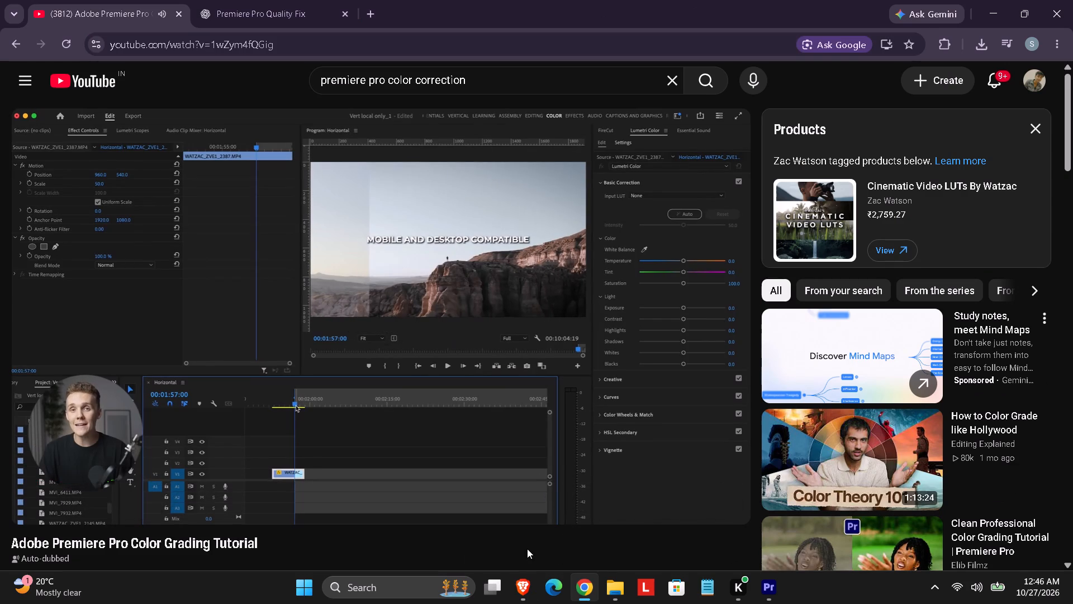
Switch to Brave and skip the tutorial forward past the intro into the Overview chapter.
left_click(522, 600)
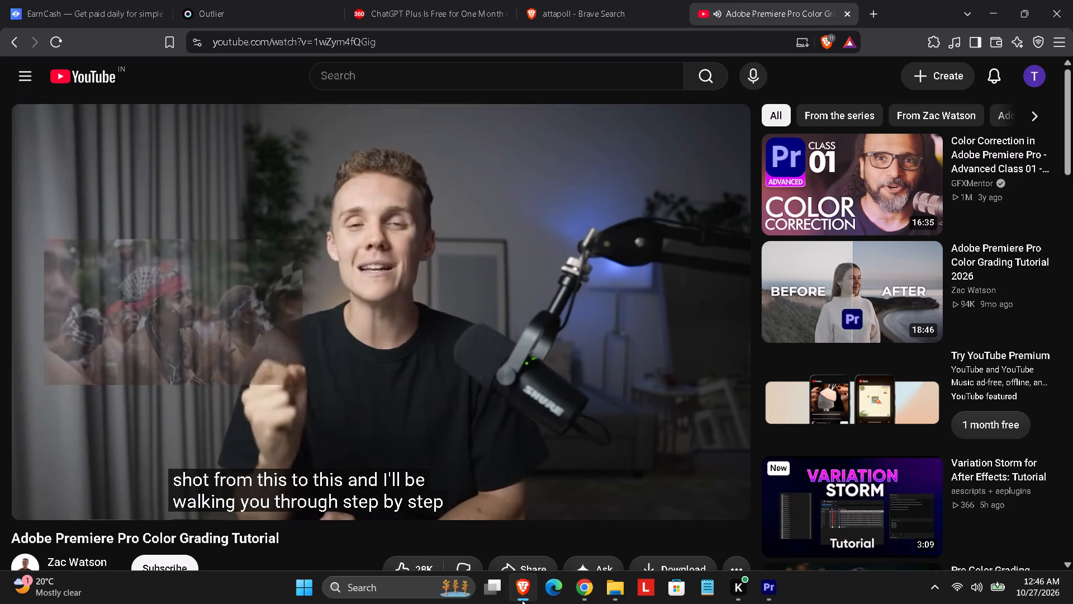
key("Right")
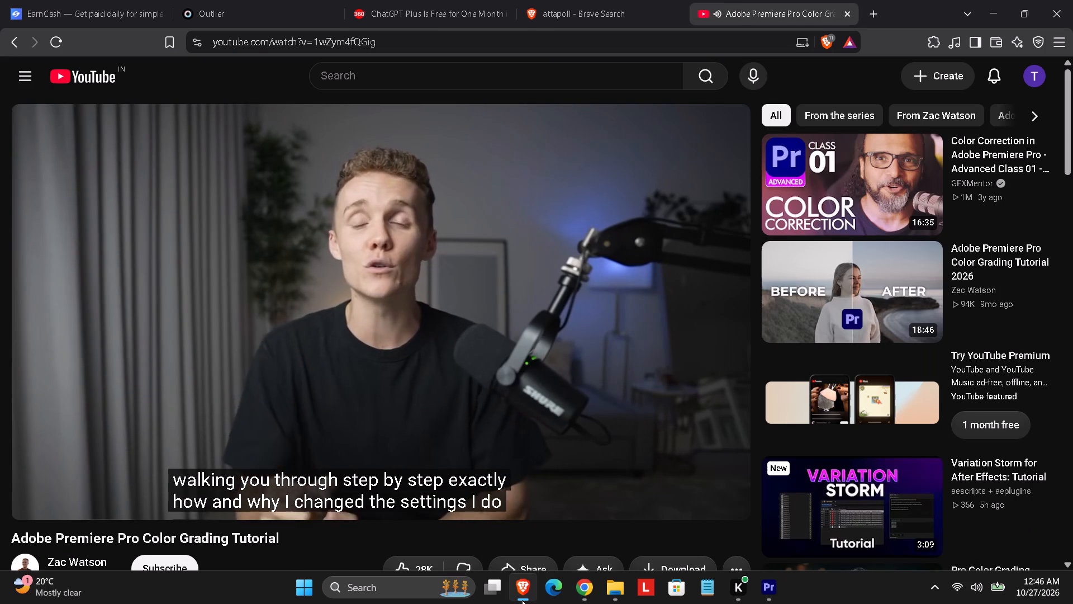
key("Right")
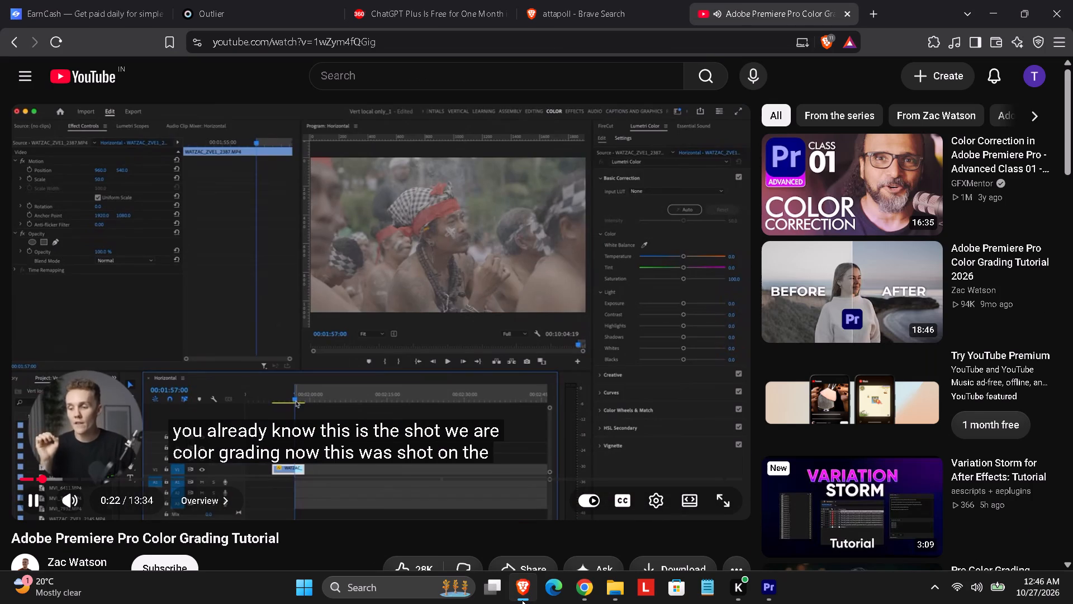
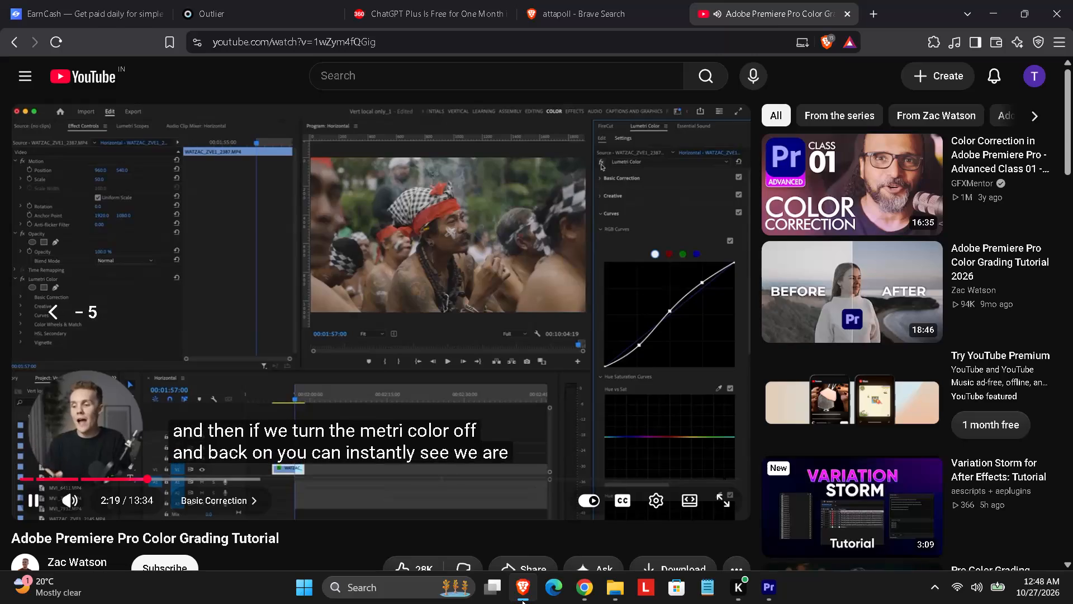
Rewind the color grading tutorial to about 2:02, where points are added to the RGB curve for midtones and highlights.
key("Left")
key("Left")
key("Left")
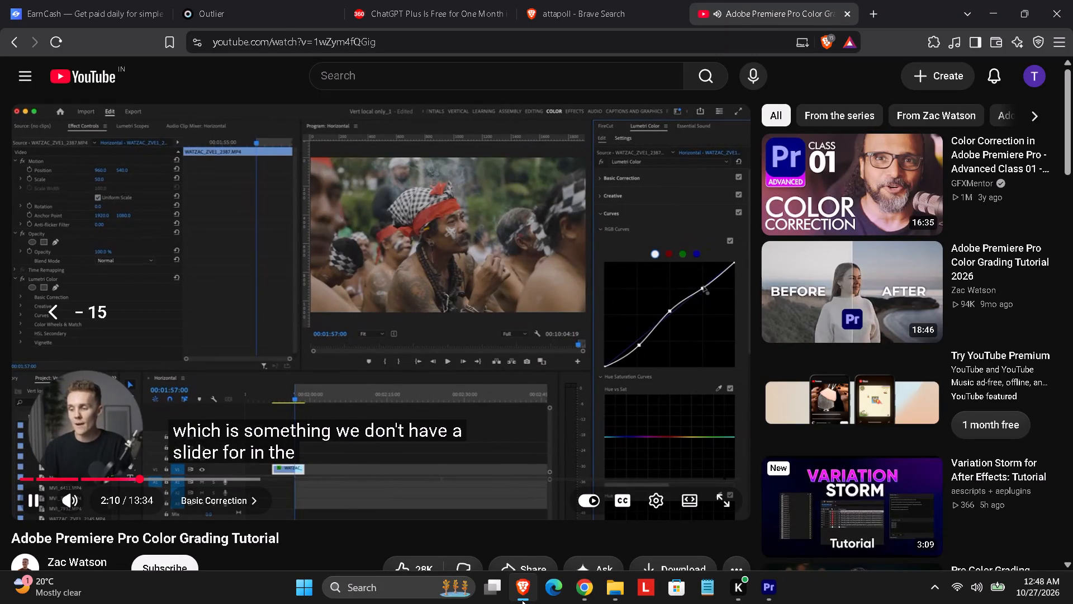
key("Left")
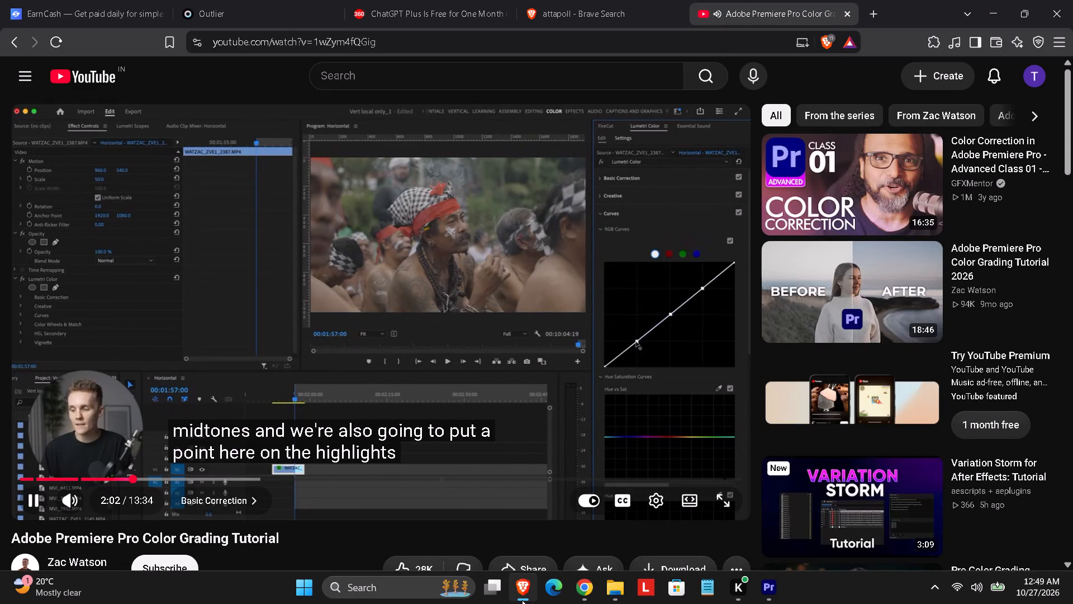
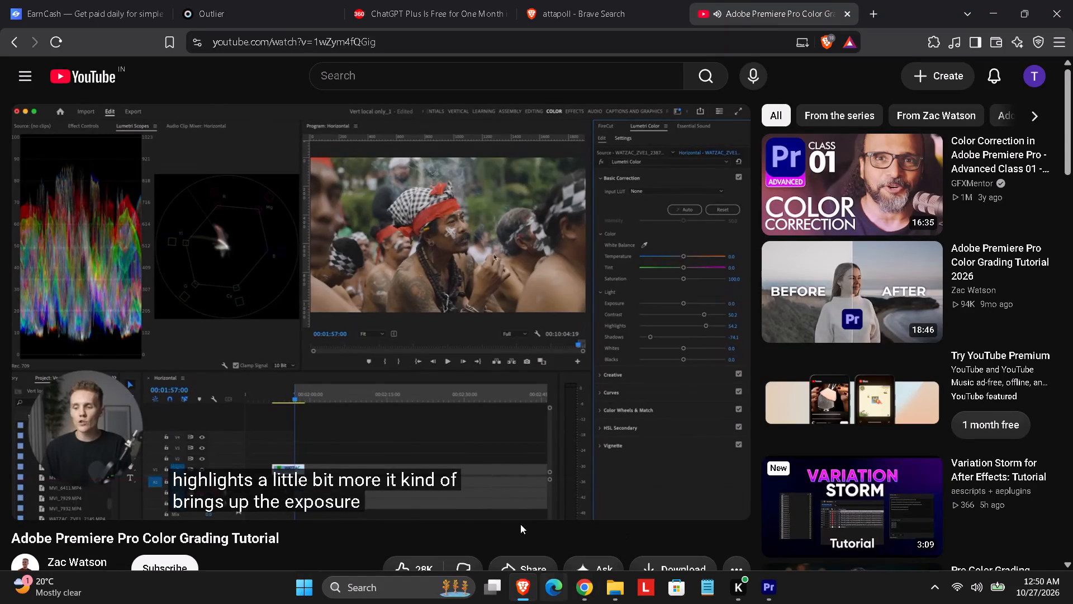
Switch to Chrome and close the duplicate tab of the color grading tutorial.
left_click(598, 598)
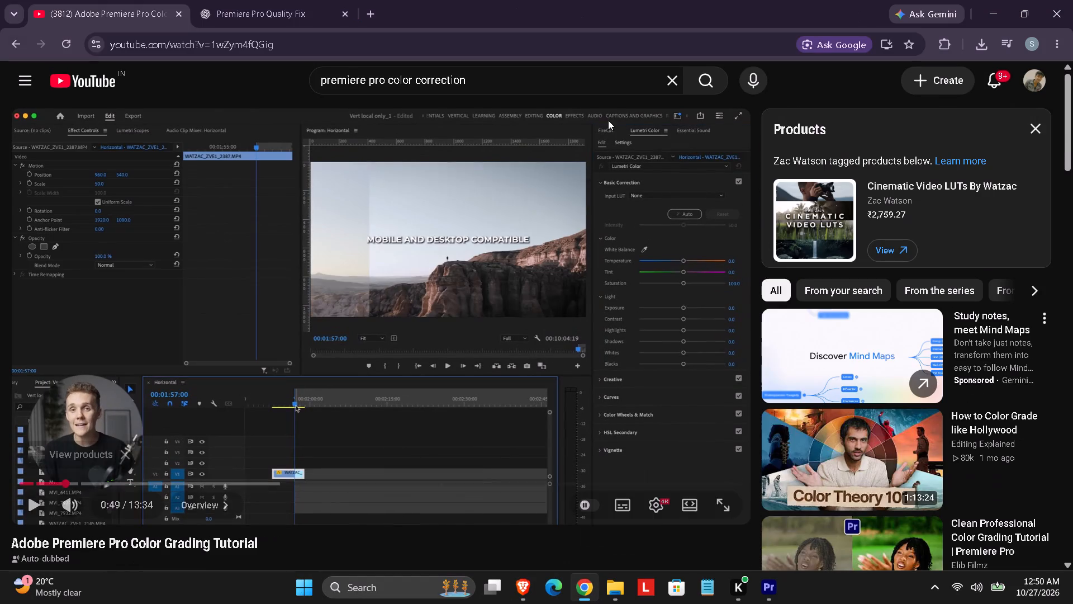
left_click(175, 12)
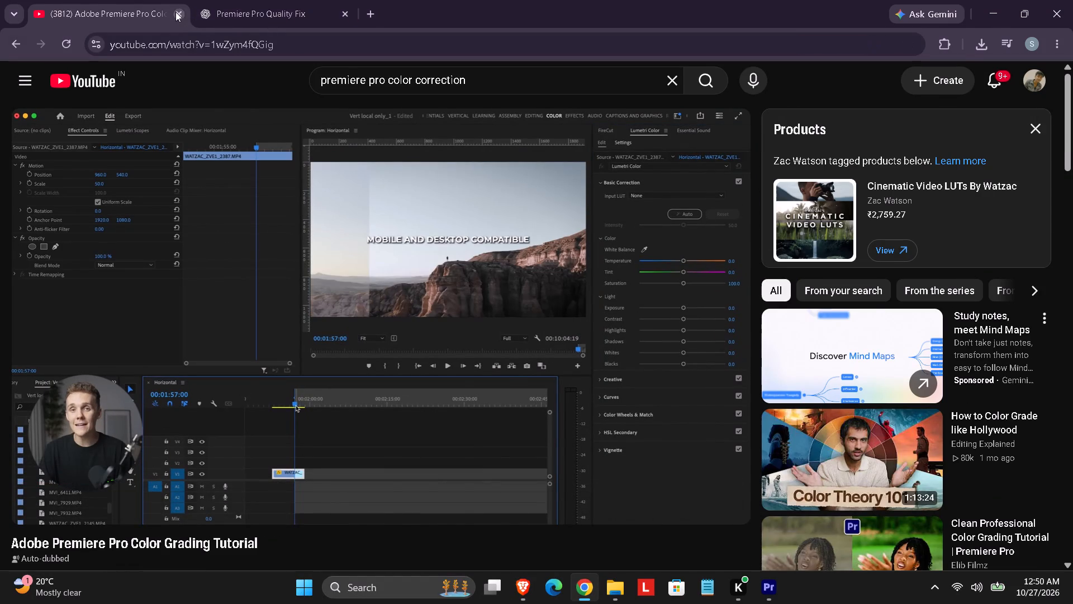
Open a new tab in Chrome and enter "gm" as the address to look up Gmail.
left_click(207, 16)
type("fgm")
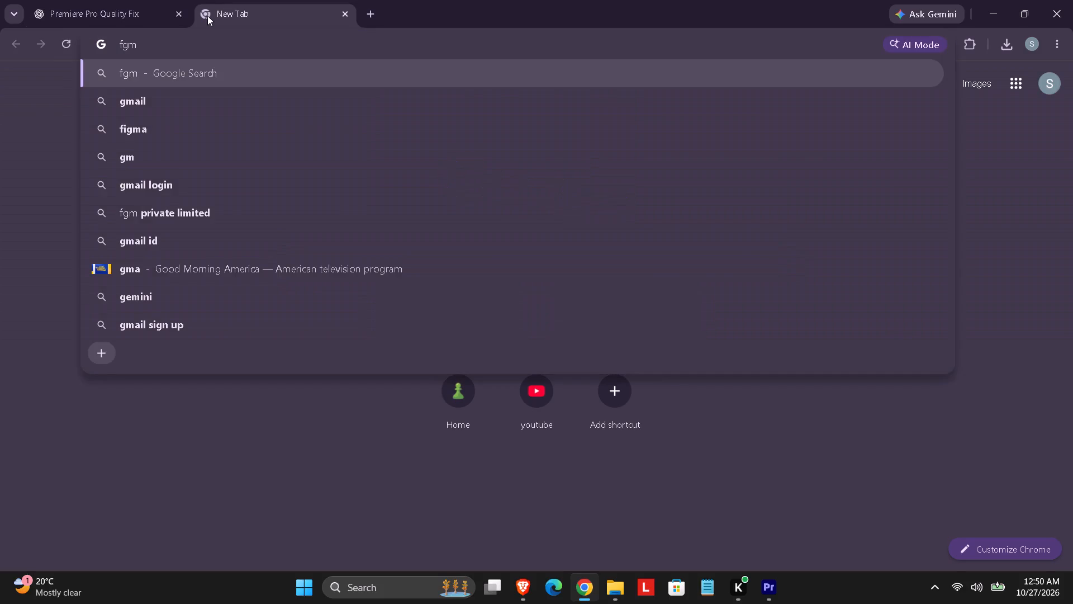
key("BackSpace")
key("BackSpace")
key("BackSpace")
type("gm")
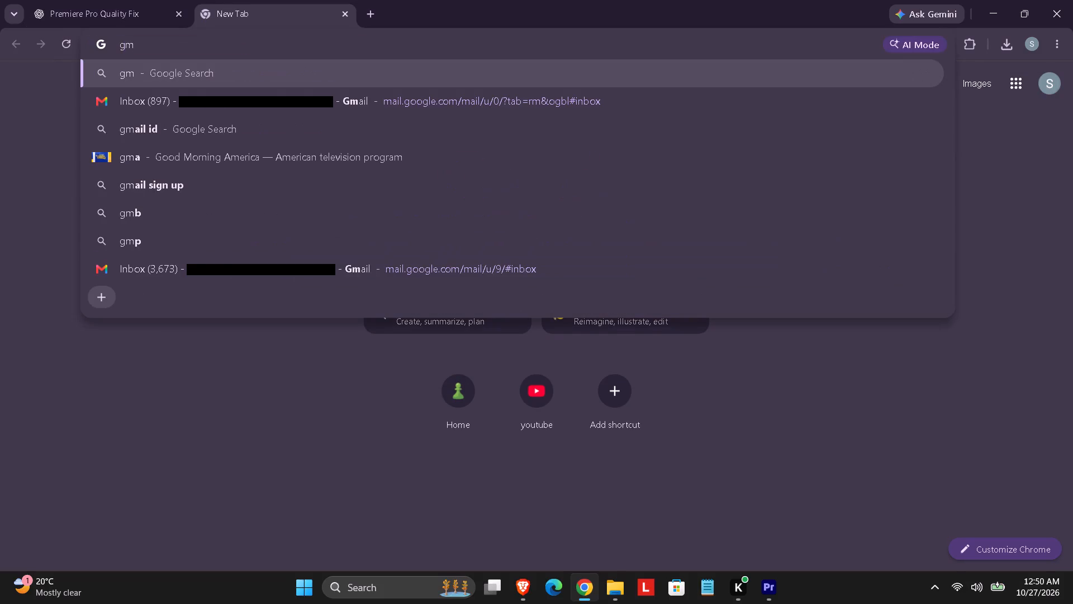
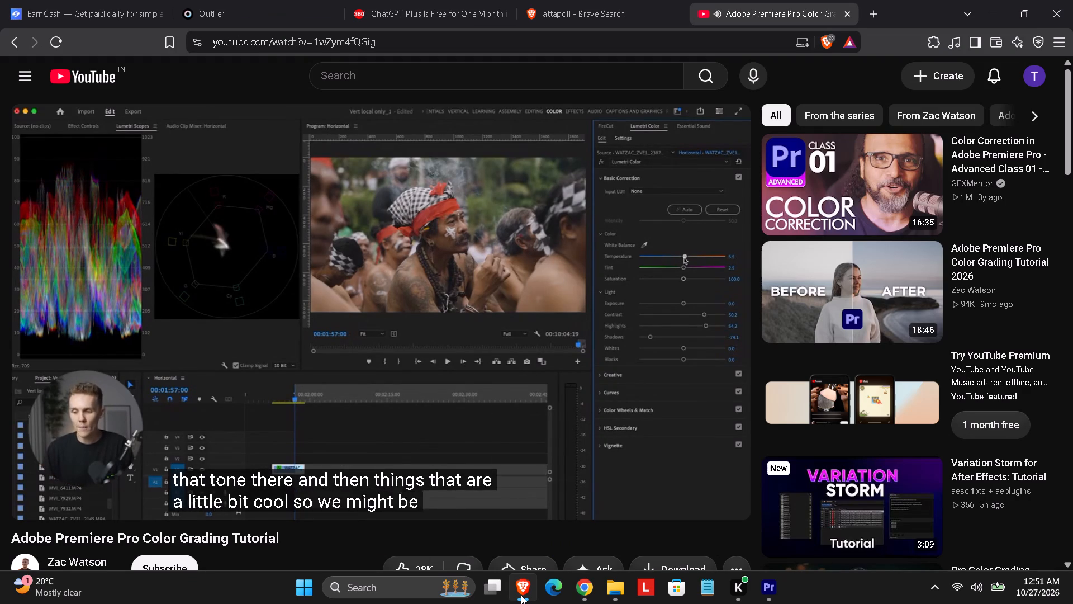
Rewind the color grading tutorial to about 4:00, where the Basic Correction section covers working out the color balance.
key("Left")
key("Left")
key("Left")
key("Left")
key("Left")
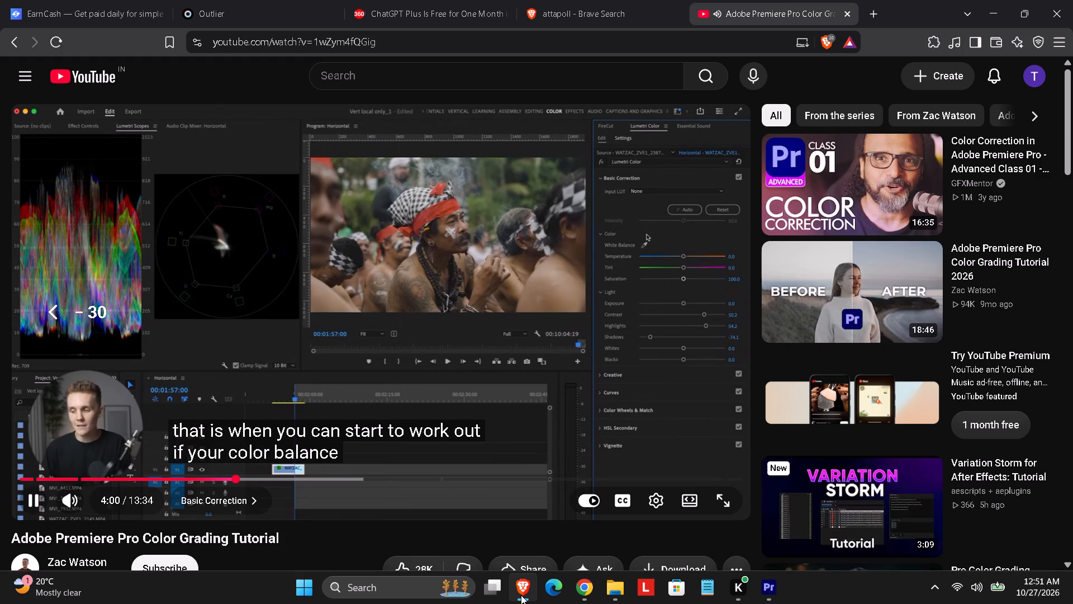